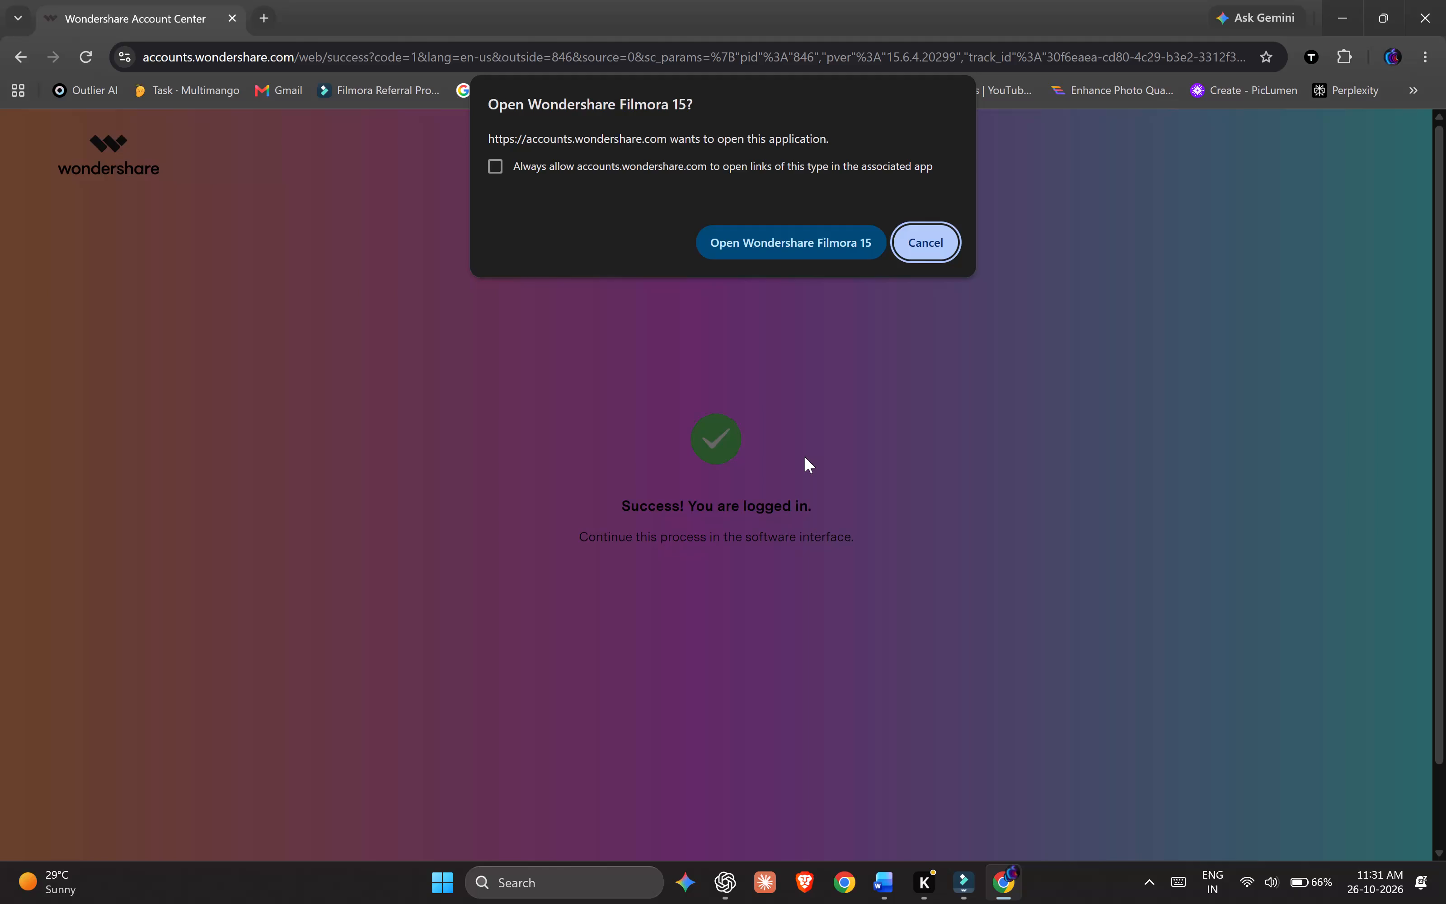
Open Wondershare Filmora 15 from the login success page and dismiss the badge reward pop-up.
{"action": "left_click", "coordinate": [797, 238]}
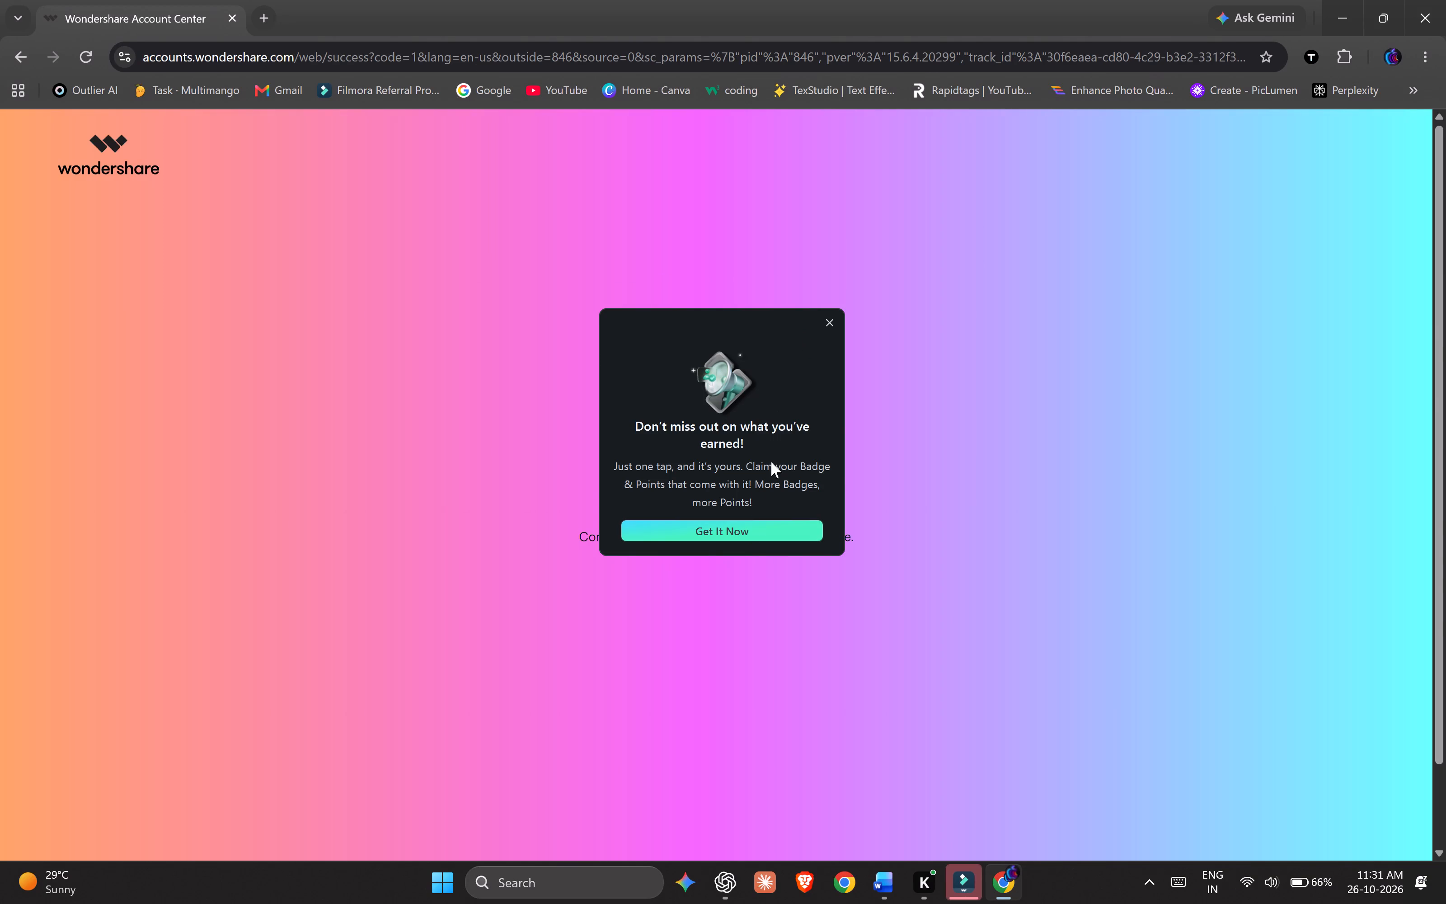
{"action": "left_click", "coordinate": [749, 541]}
{"action": "left_click", "coordinate": [741, 535]}
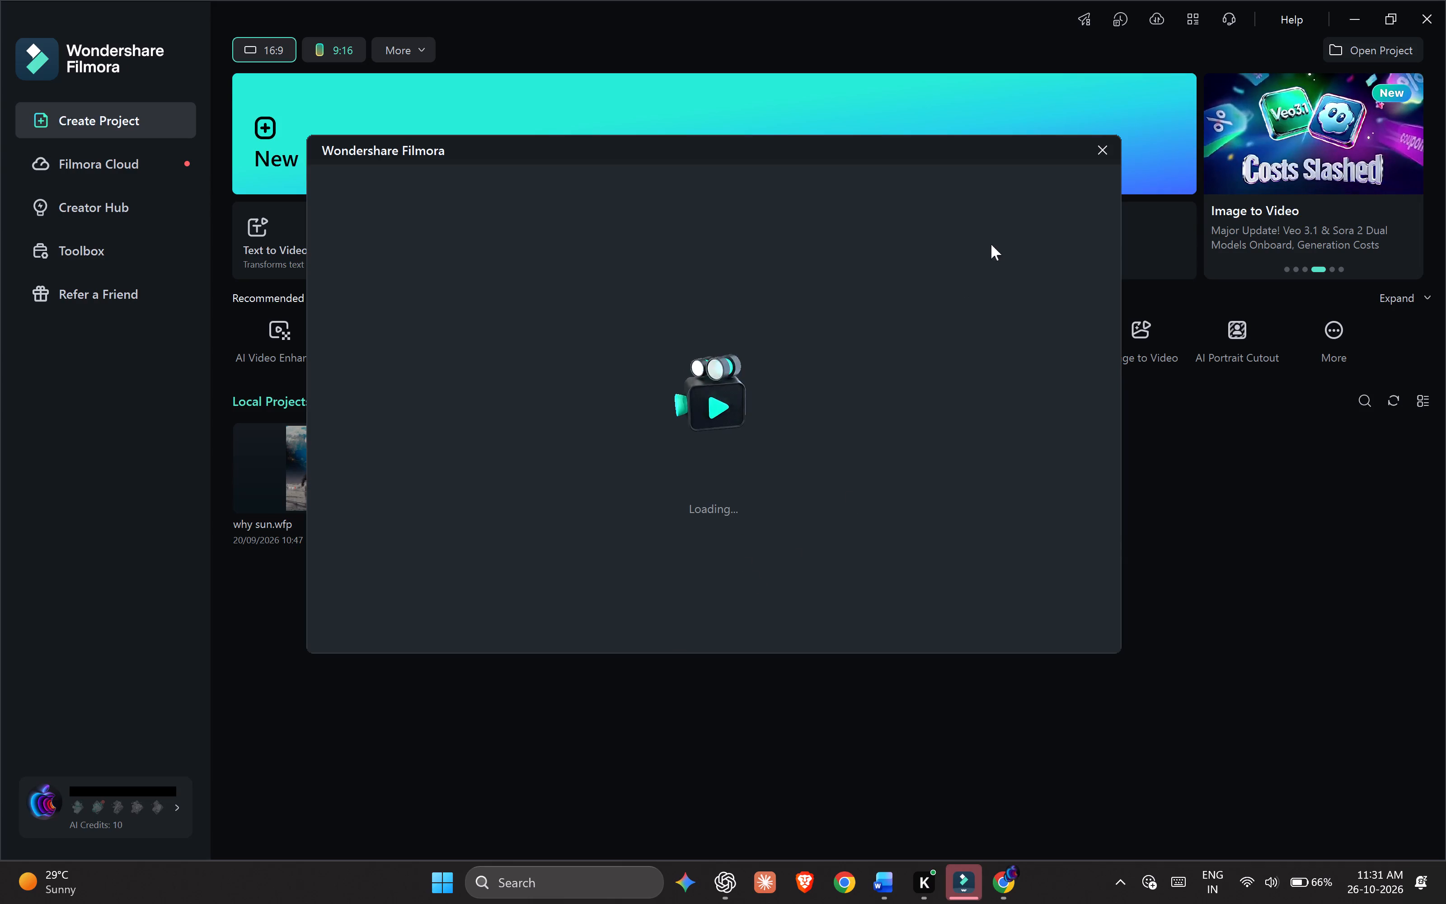
{"action": "left_click", "coordinate": [1101, 153]}
Create a new 16:9 video project in Filmora.
{"action": "left_click", "coordinate": [962, 870]}
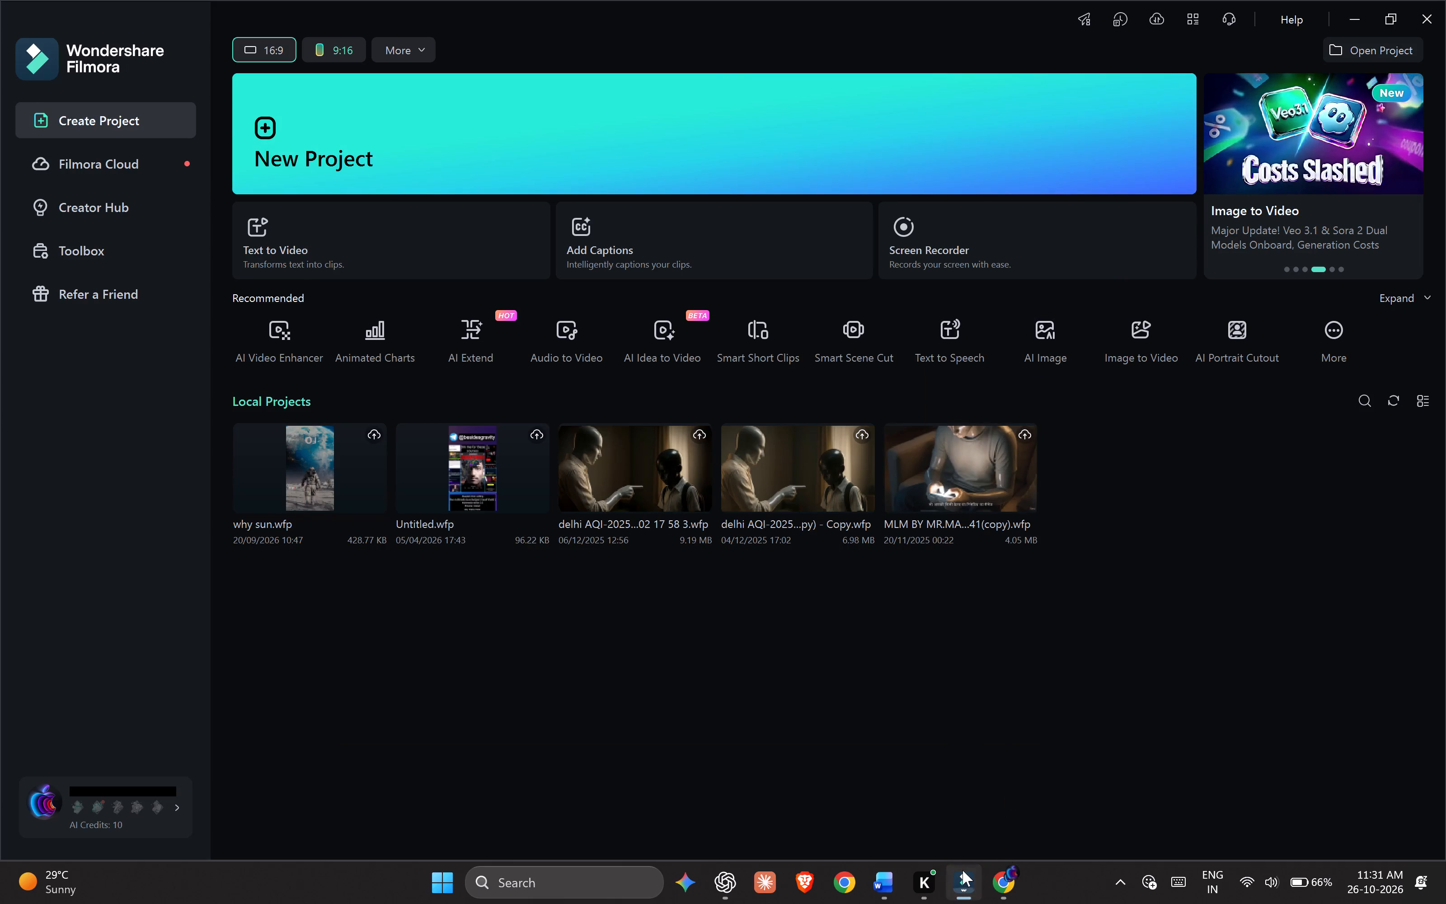
{"action": "left_click", "coordinate": [962, 870]}
{"action": "left_click", "coordinate": [641, 726]}
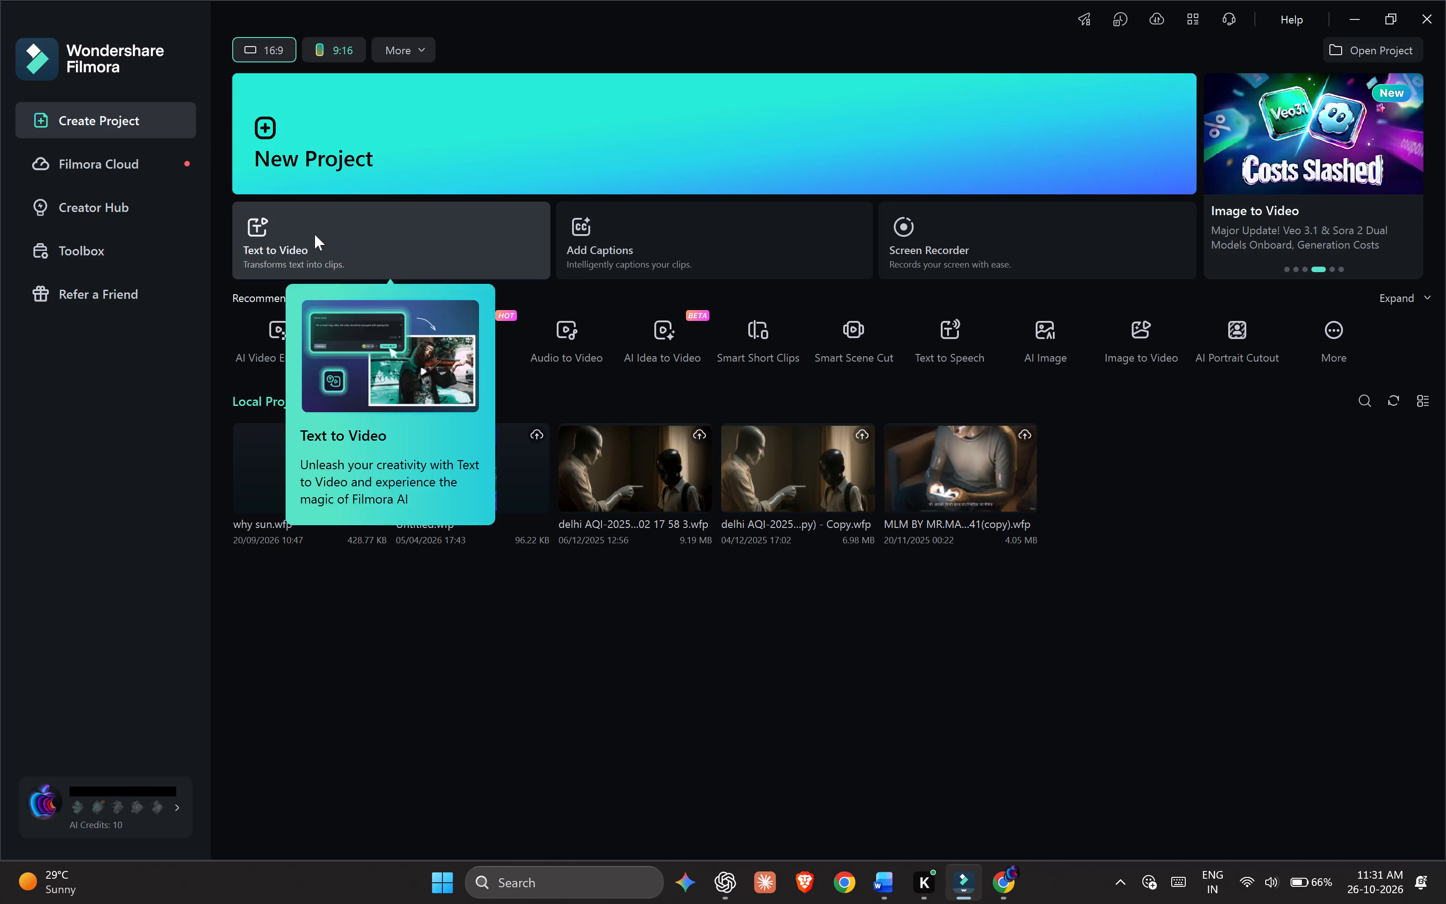
{"action": "left_click", "coordinate": [401, 137]}
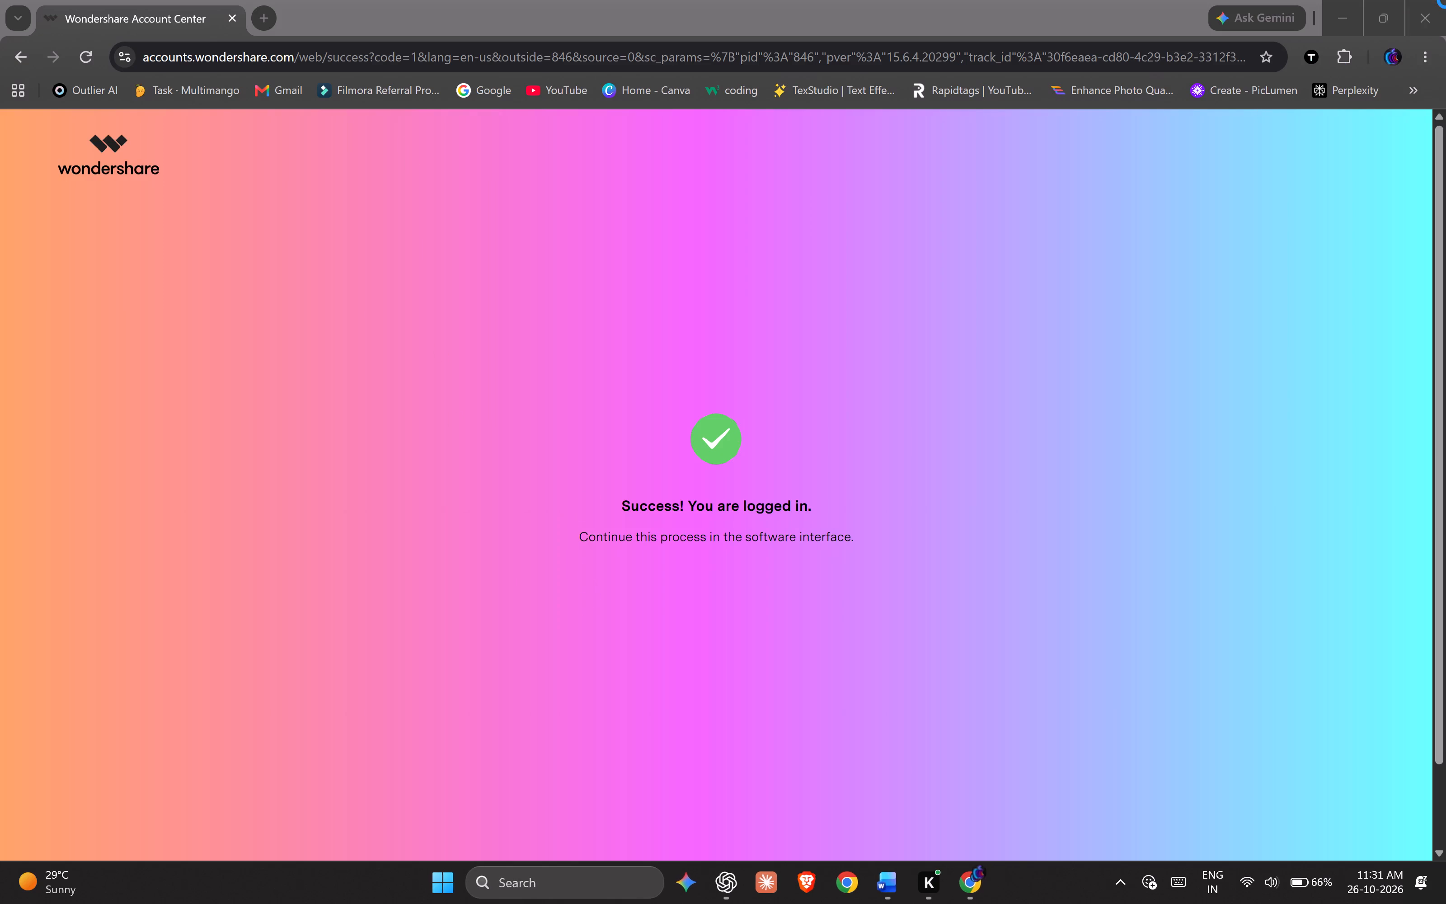
{"action": "left_click", "coordinate": [1357, 7]}
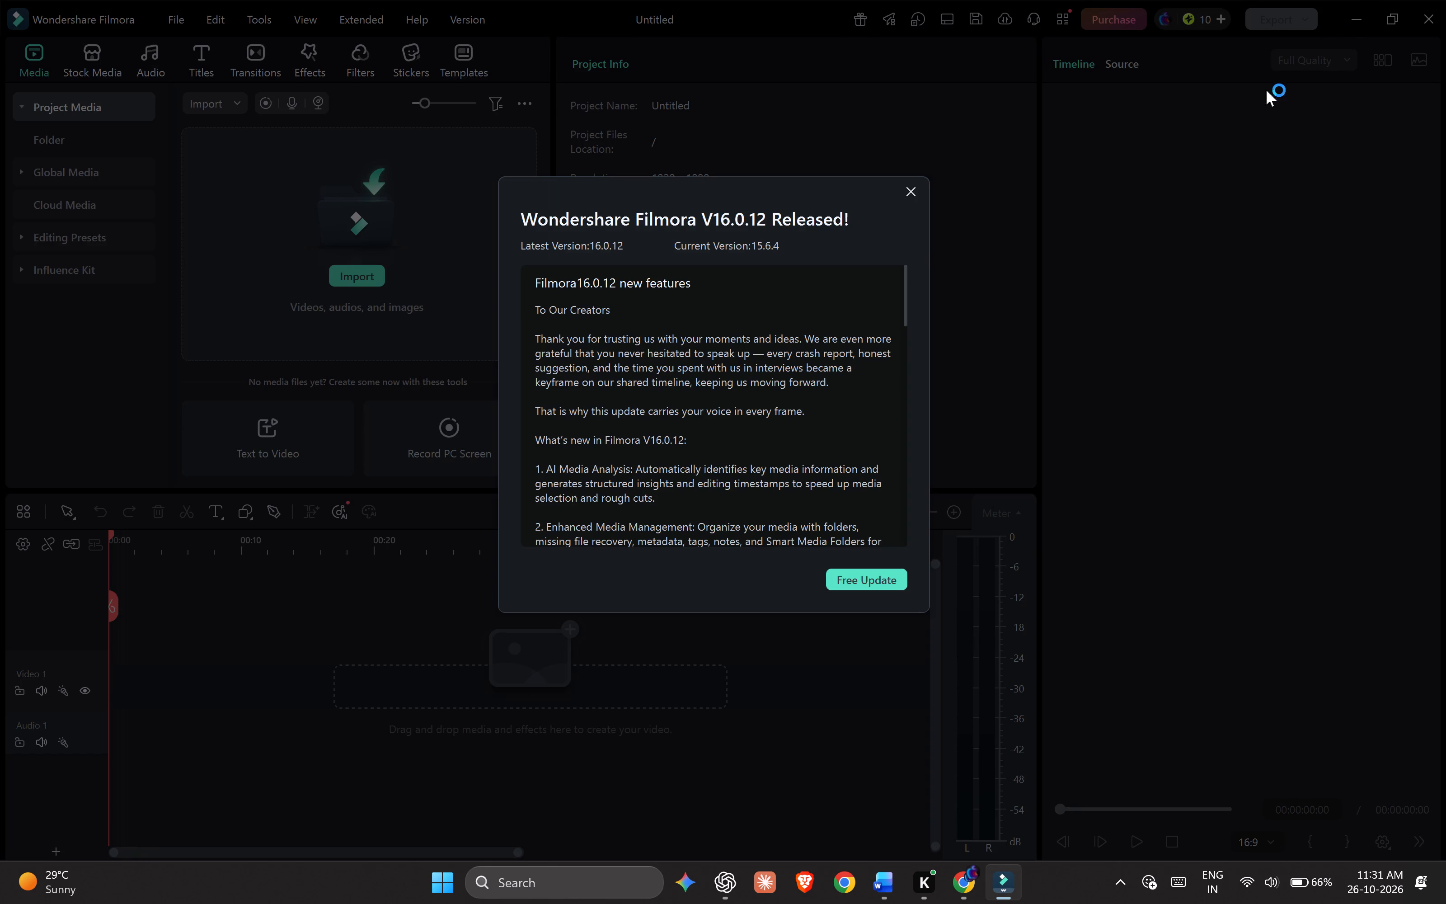
Start the free update to Filmora V16.0.12.
{"action": "left_click", "coordinate": [845, 588]}
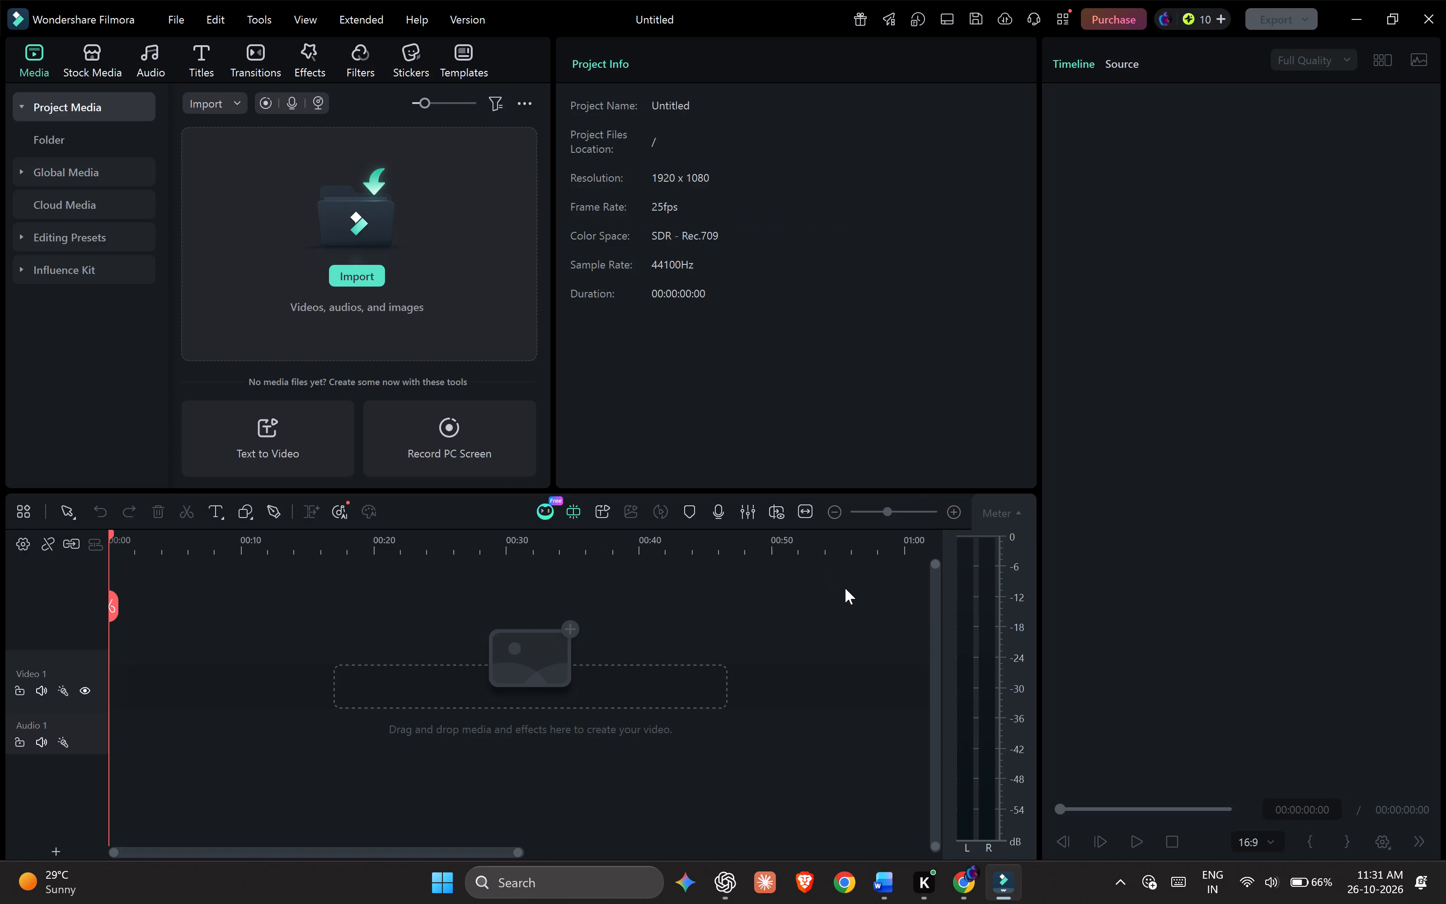
Close the browser window and return to the Filmora editor with the new project.
{"action": "left_click", "coordinate": [1354, 21]}
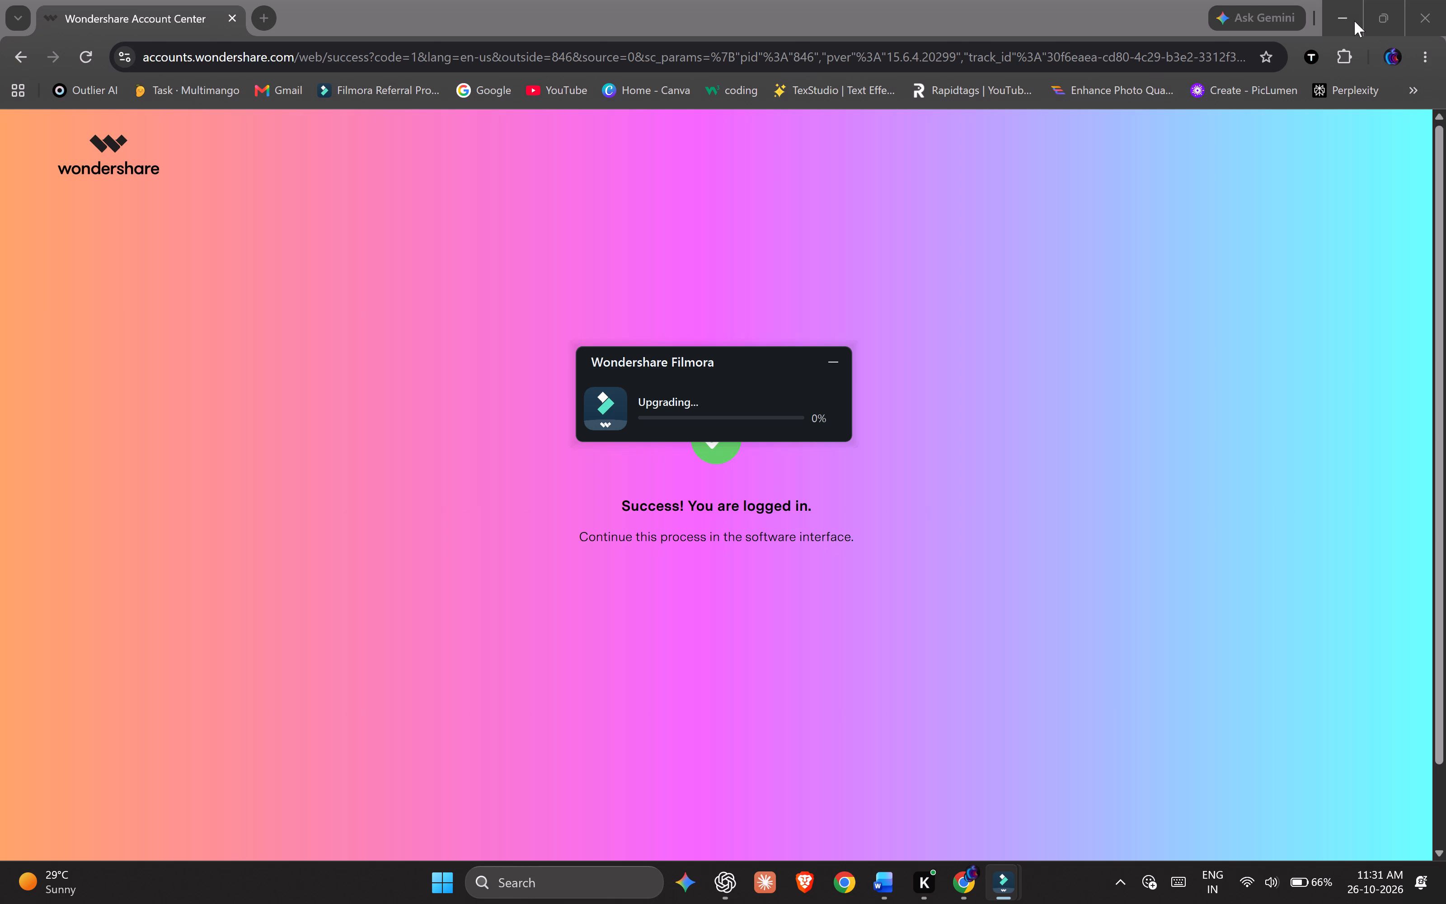
{"action": "left_click", "coordinate": [1445, 0]}
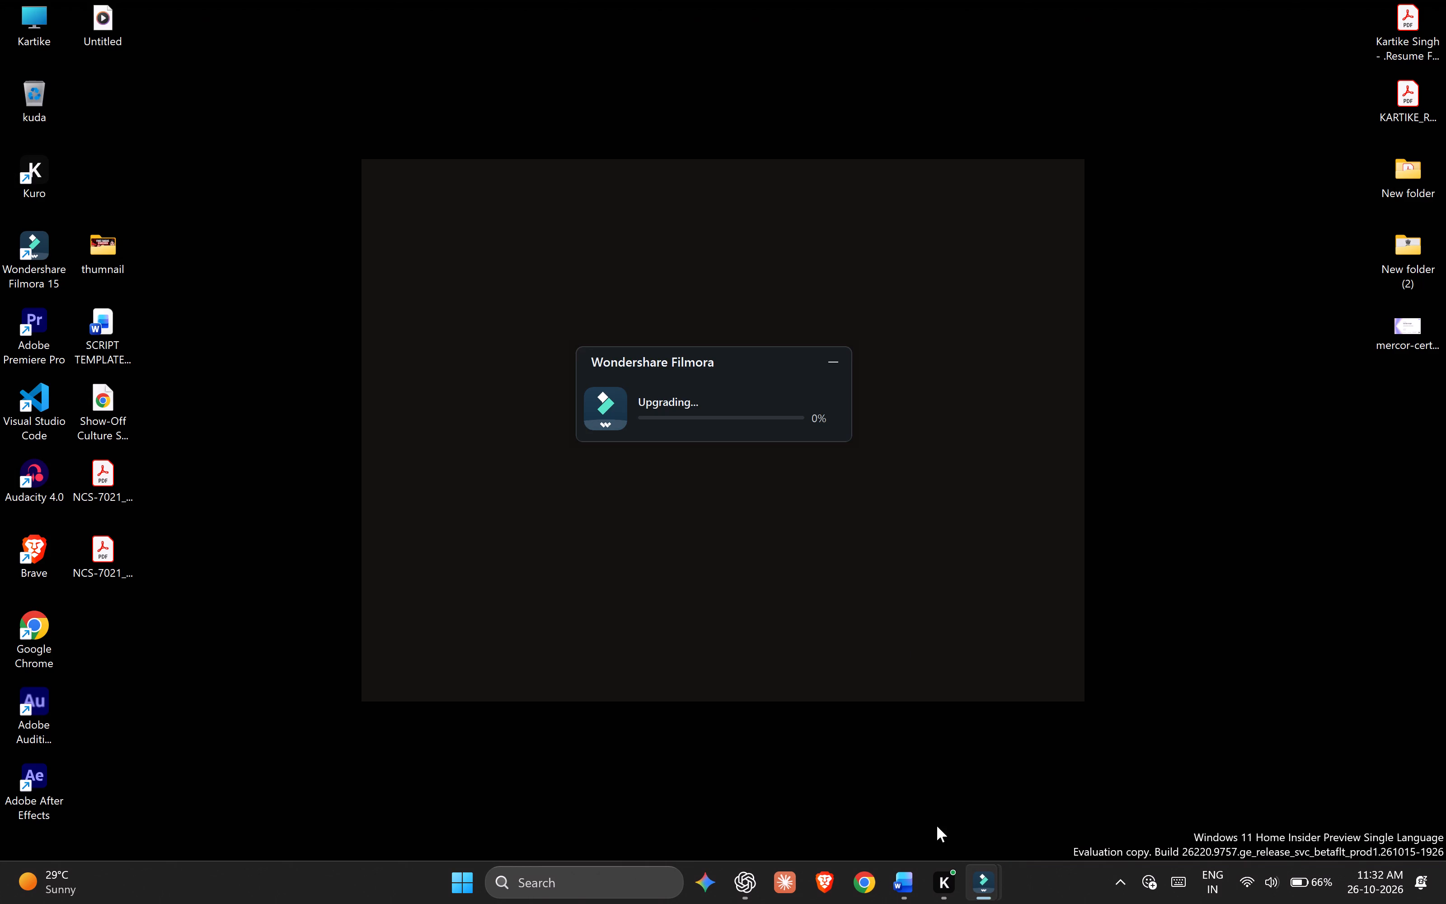
{"action": "left_click", "coordinate": [988, 890]}
{"action": "left_click", "coordinate": [1037, 810]}
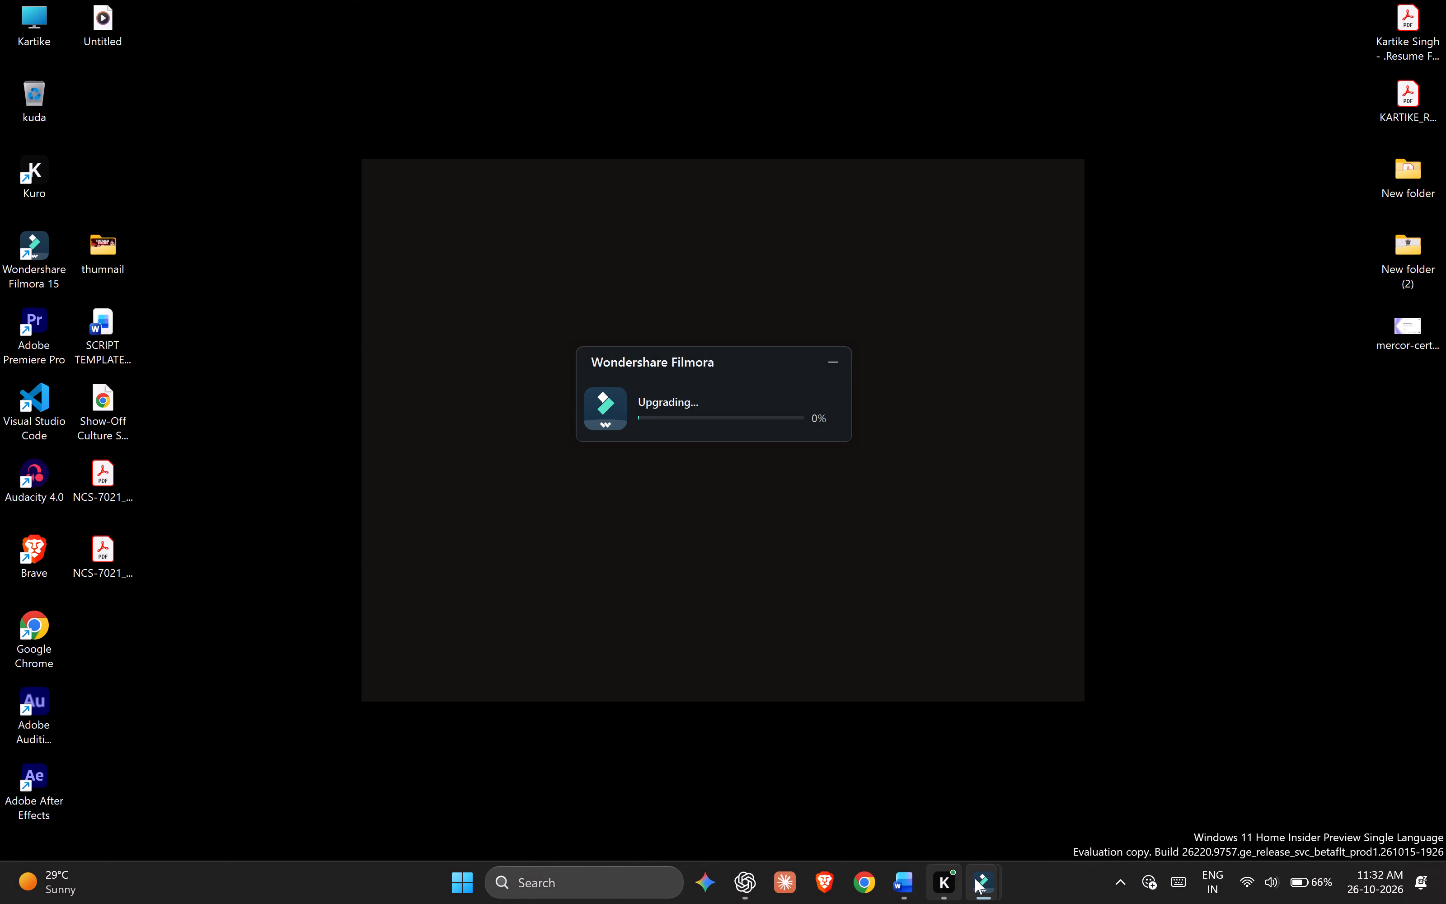
{"action": "left_click", "coordinate": [977, 878]}
{"action": "left_click", "coordinate": [906, 812]}
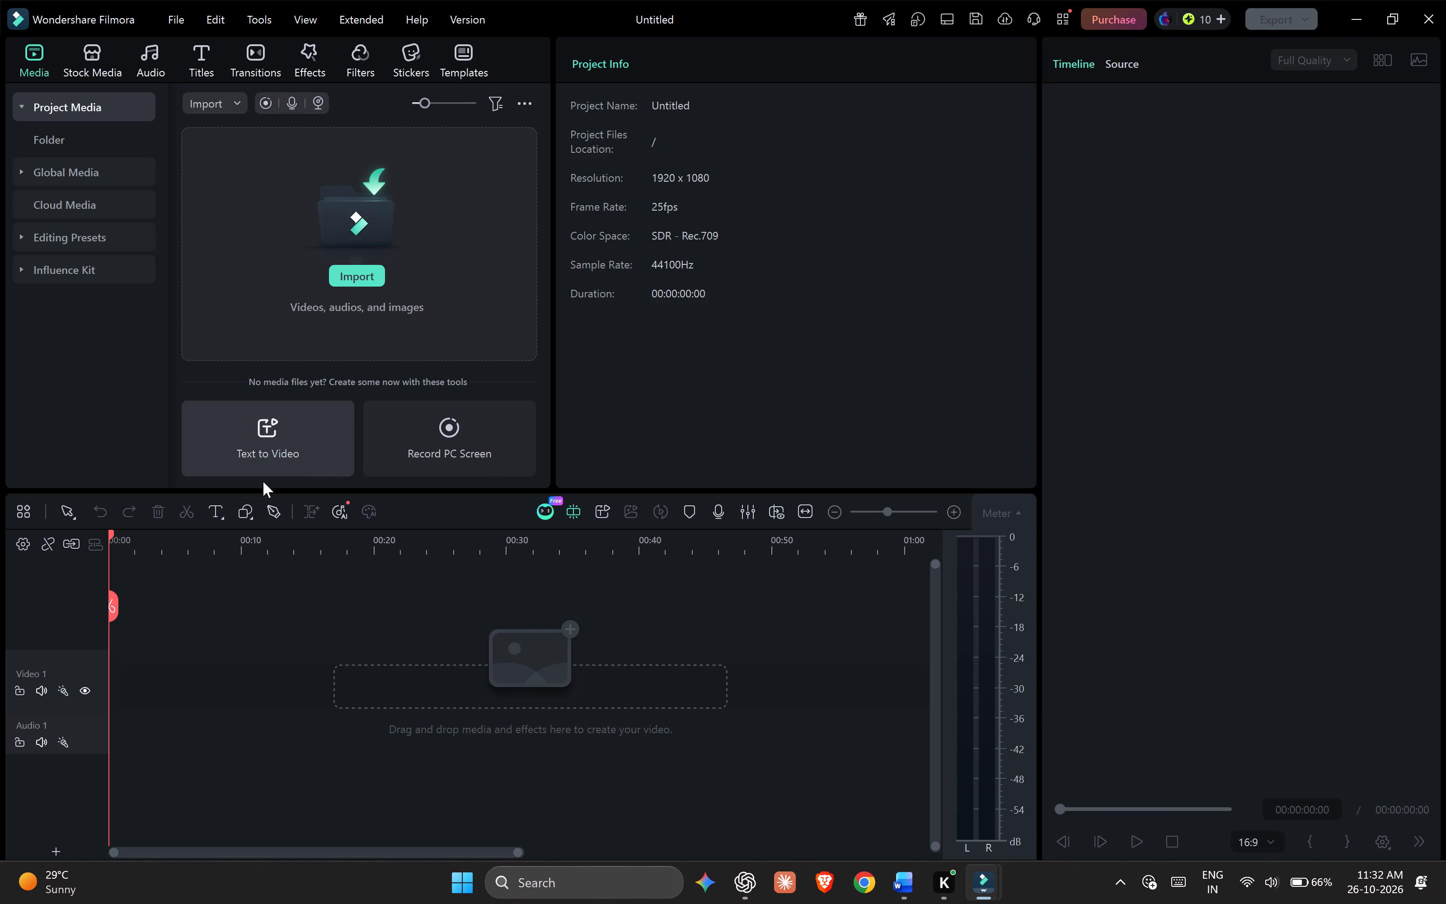
Import the Untitled audio file from the Desktop and place it at the start of the Audio 1 track.
{"action": "left_click", "coordinate": [345, 284]}
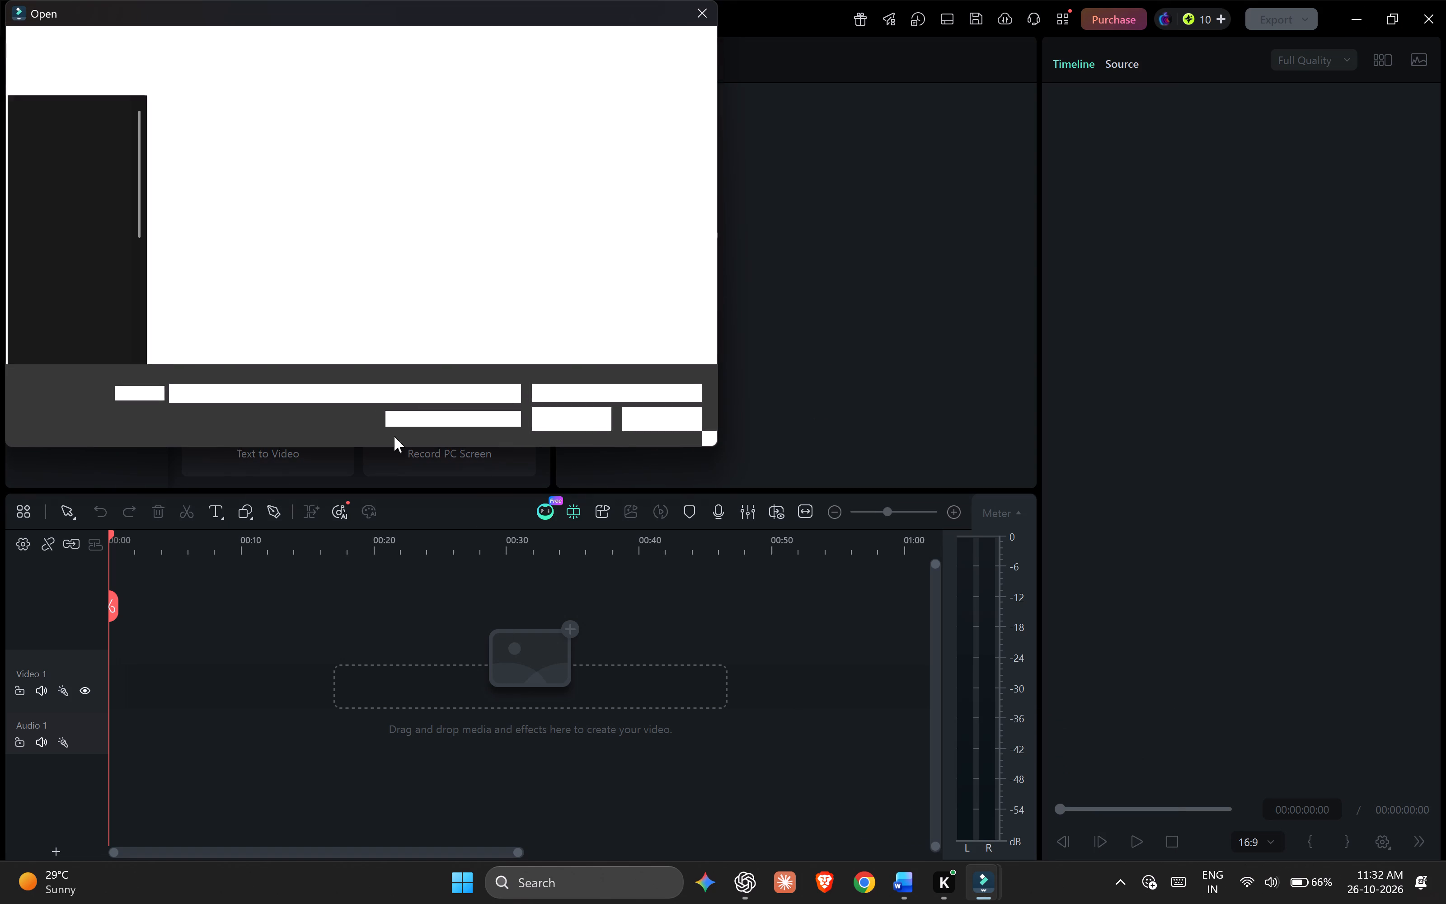
{"action": "left_click", "coordinate": [373, 323]}
{"action": "left_click", "coordinate": [594, 418]}
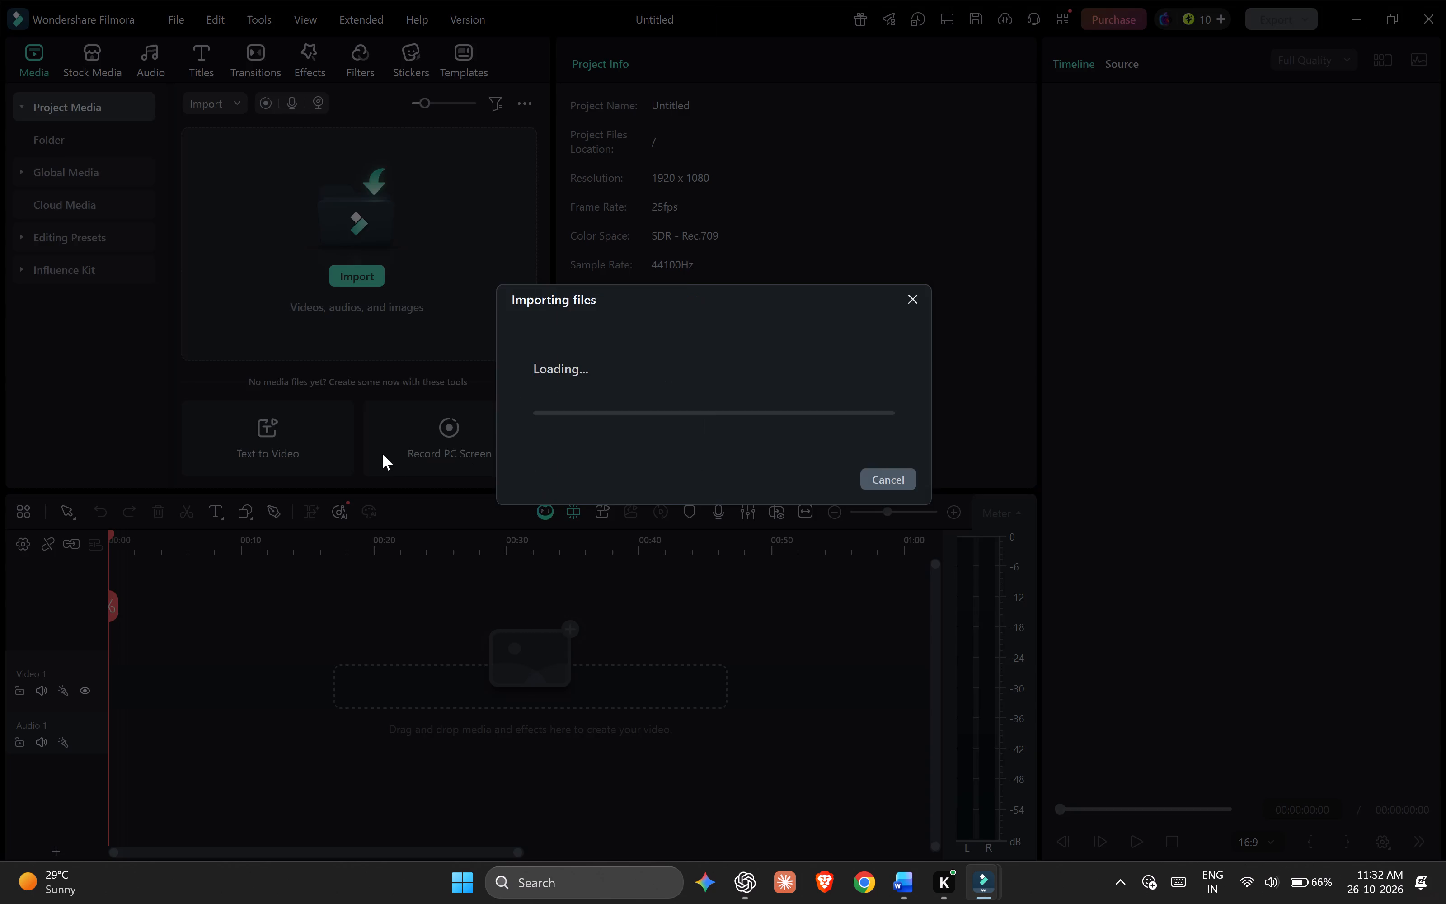
{"action": "left_click_drag", "start_coordinate": [346, 231], "coordinate": [125, 704]}
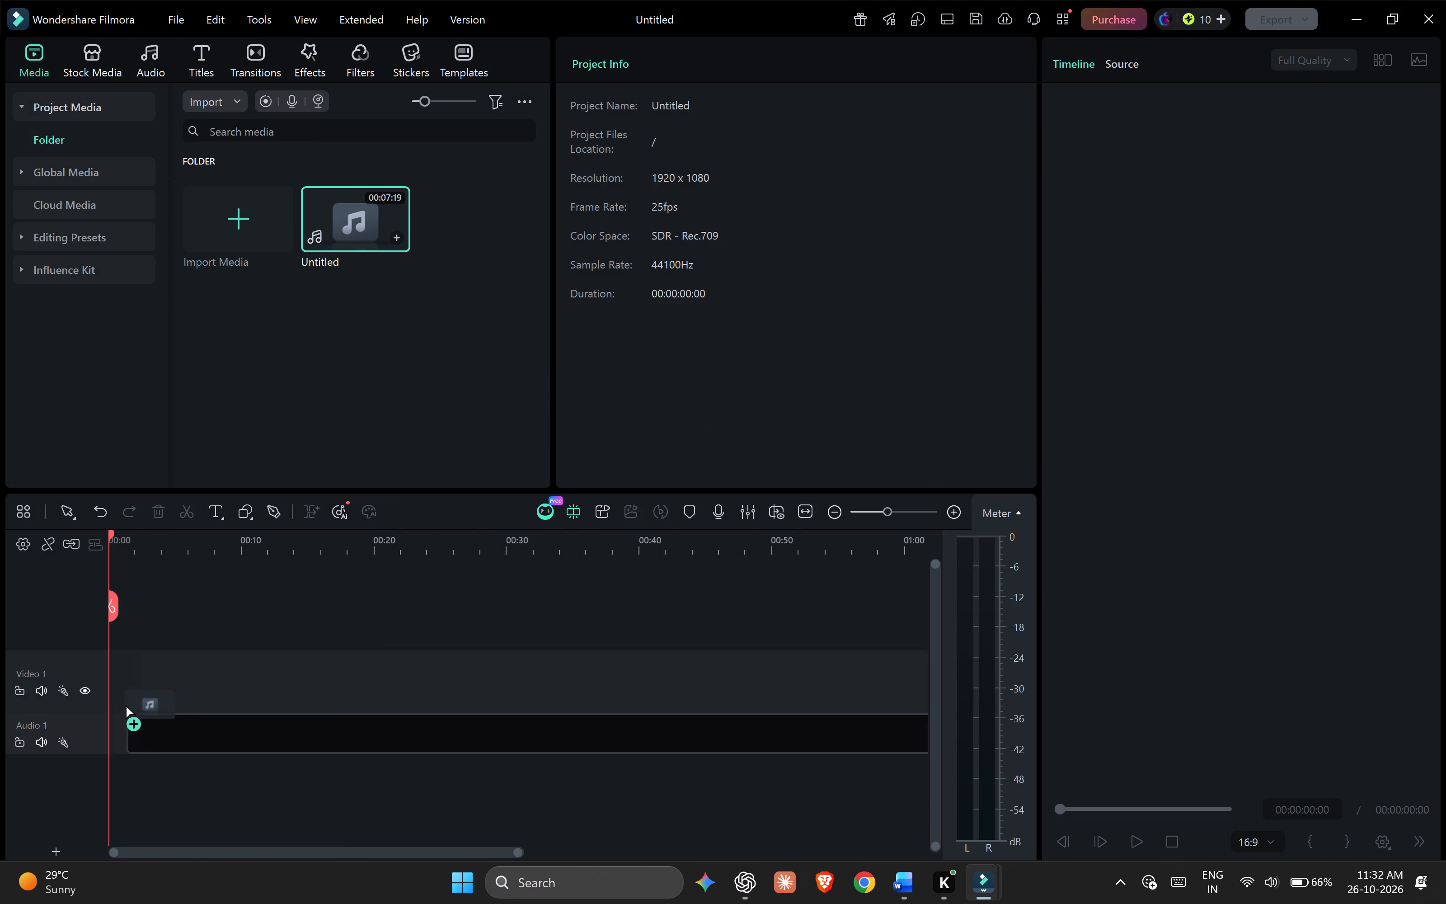
{"action": "left_click_drag", "start_coordinate": [125, 704], "coordinate": [111, 697]}
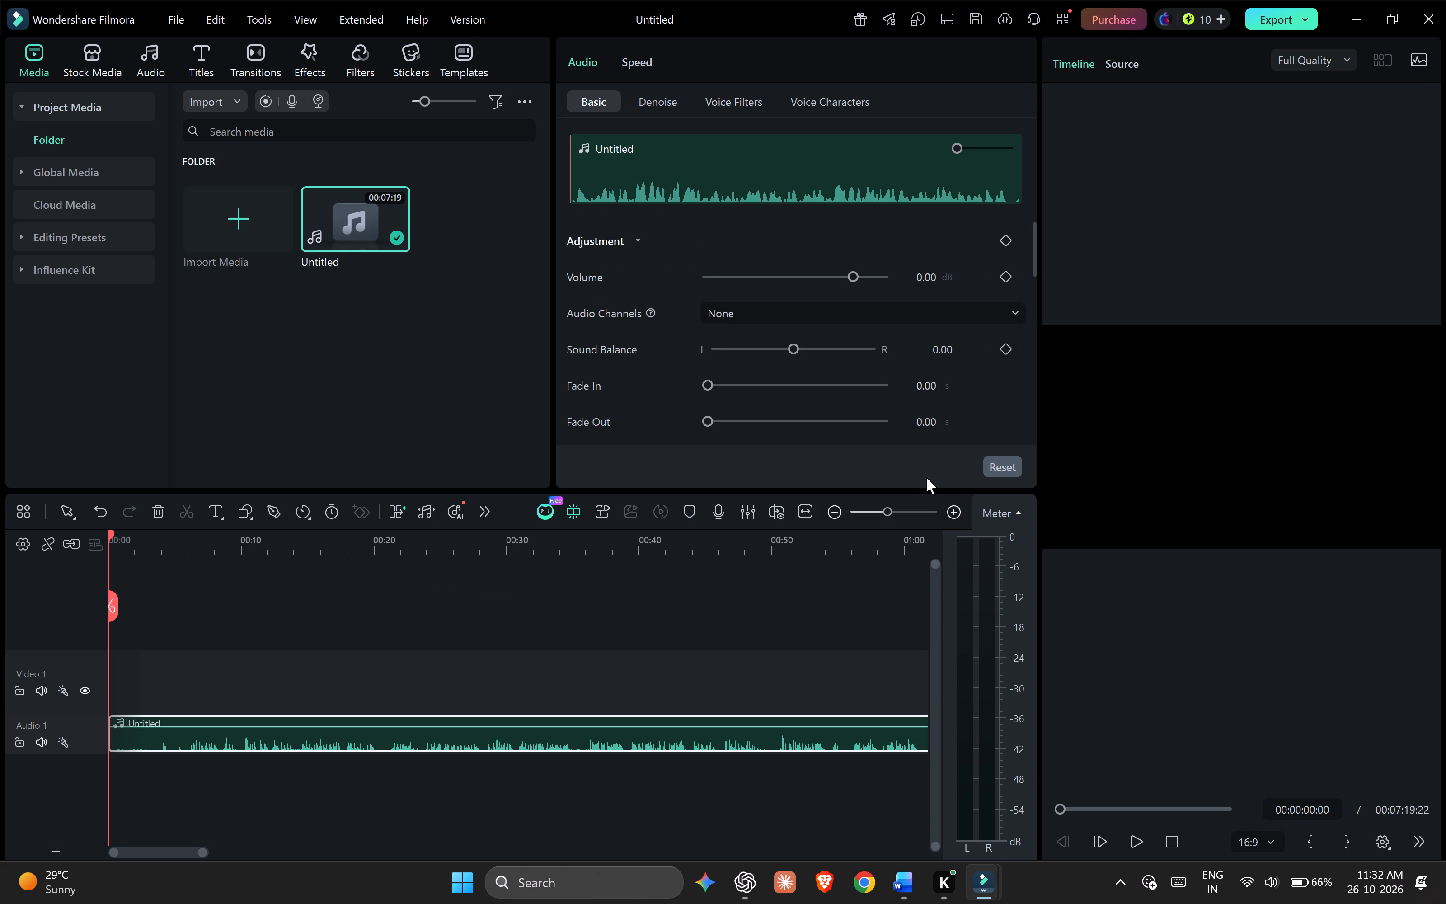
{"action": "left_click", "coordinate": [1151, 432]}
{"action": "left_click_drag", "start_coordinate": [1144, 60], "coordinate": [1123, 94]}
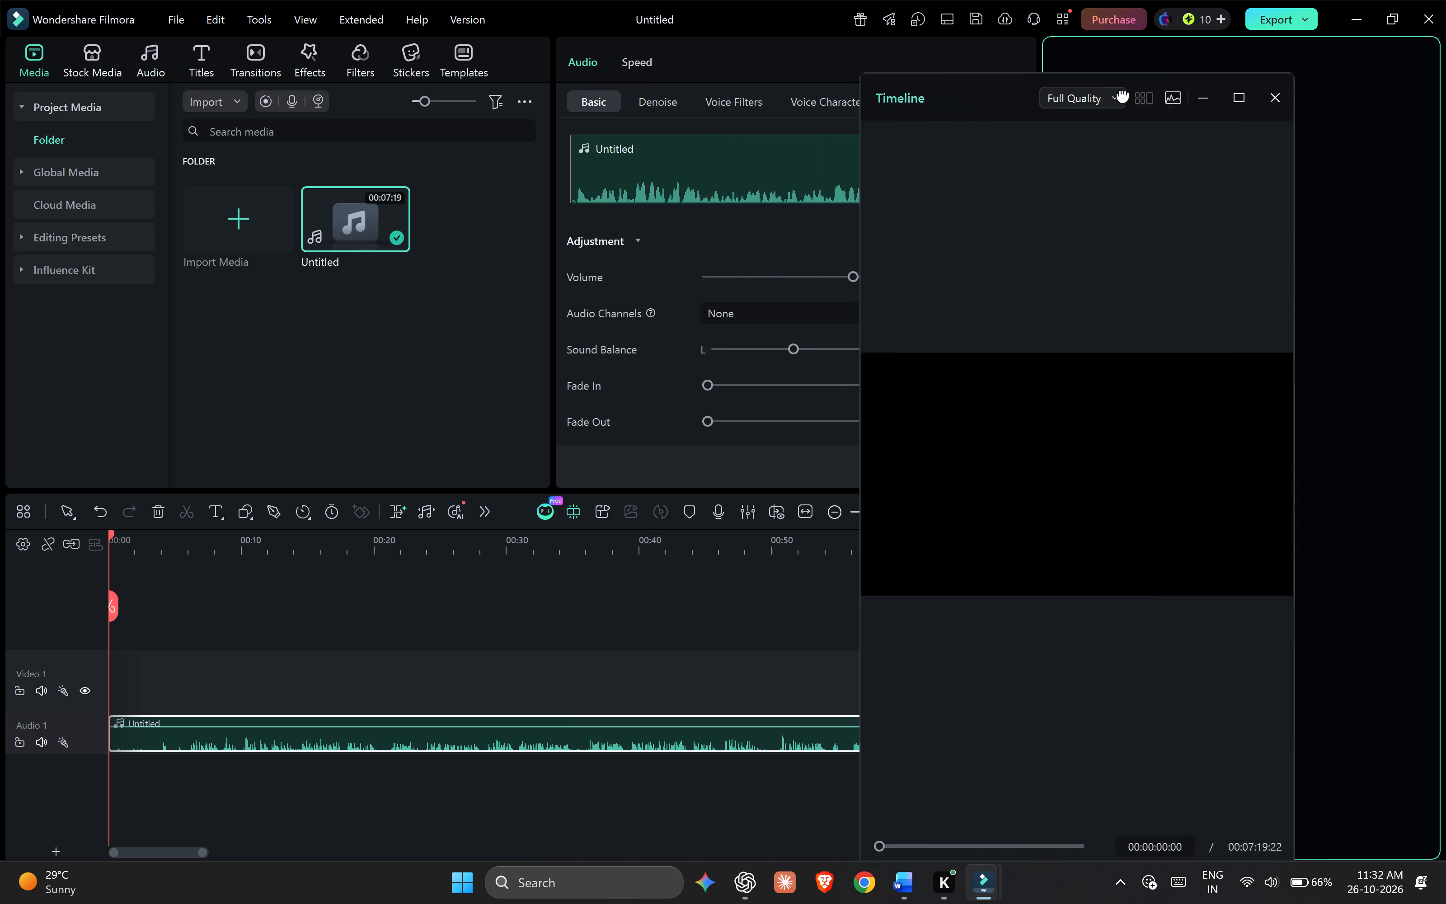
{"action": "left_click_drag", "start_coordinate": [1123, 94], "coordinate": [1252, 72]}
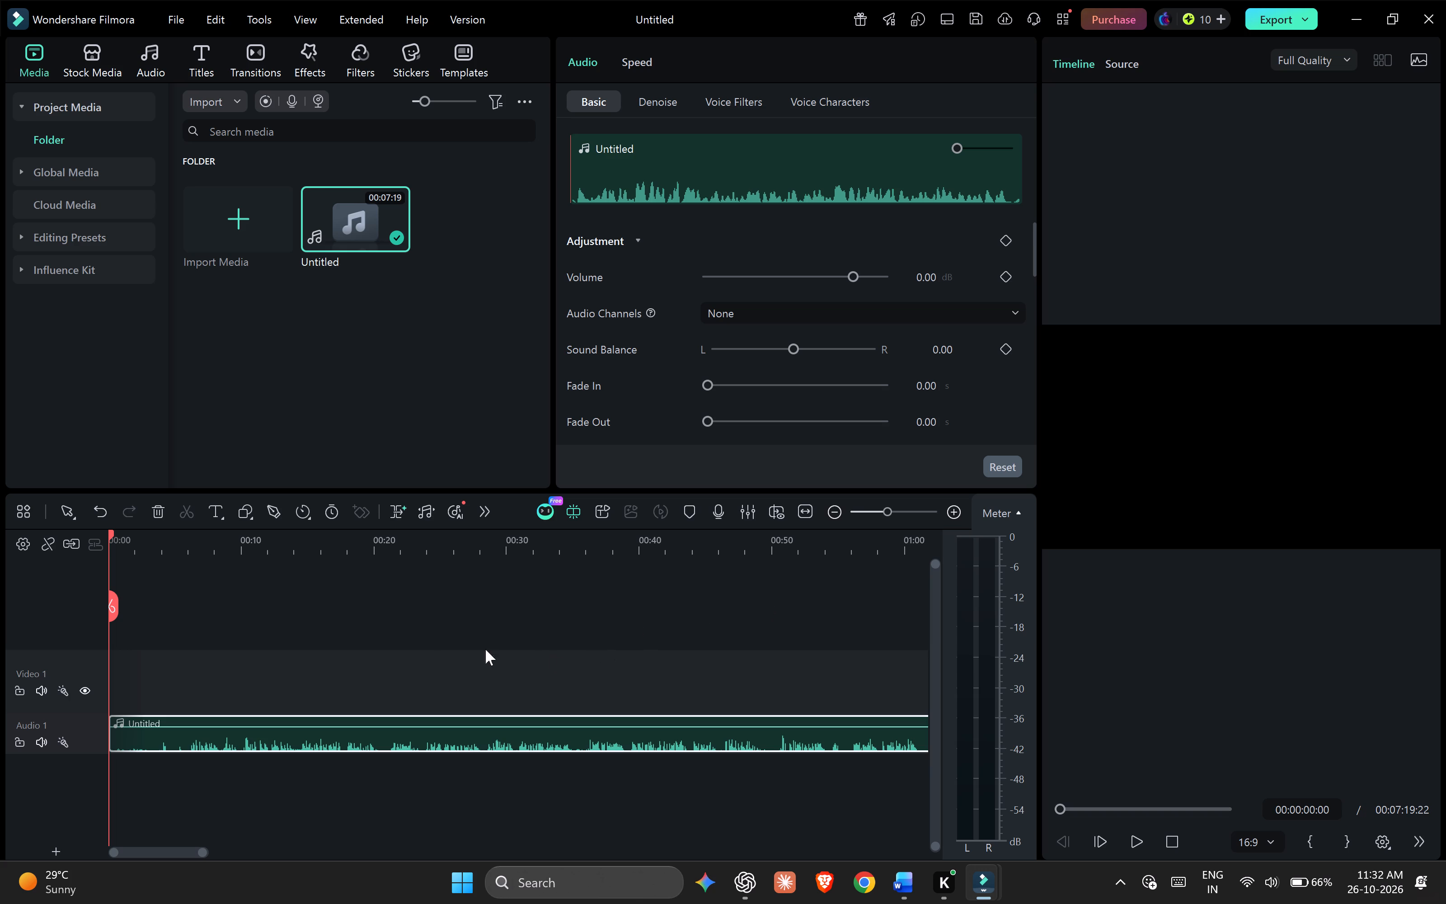
Import the music file "written in blood F" from the COPYRIGHT FREE BG folder inside YT LONG on the D: drive.
{"action": "left_click", "coordinate": [234, 217]}
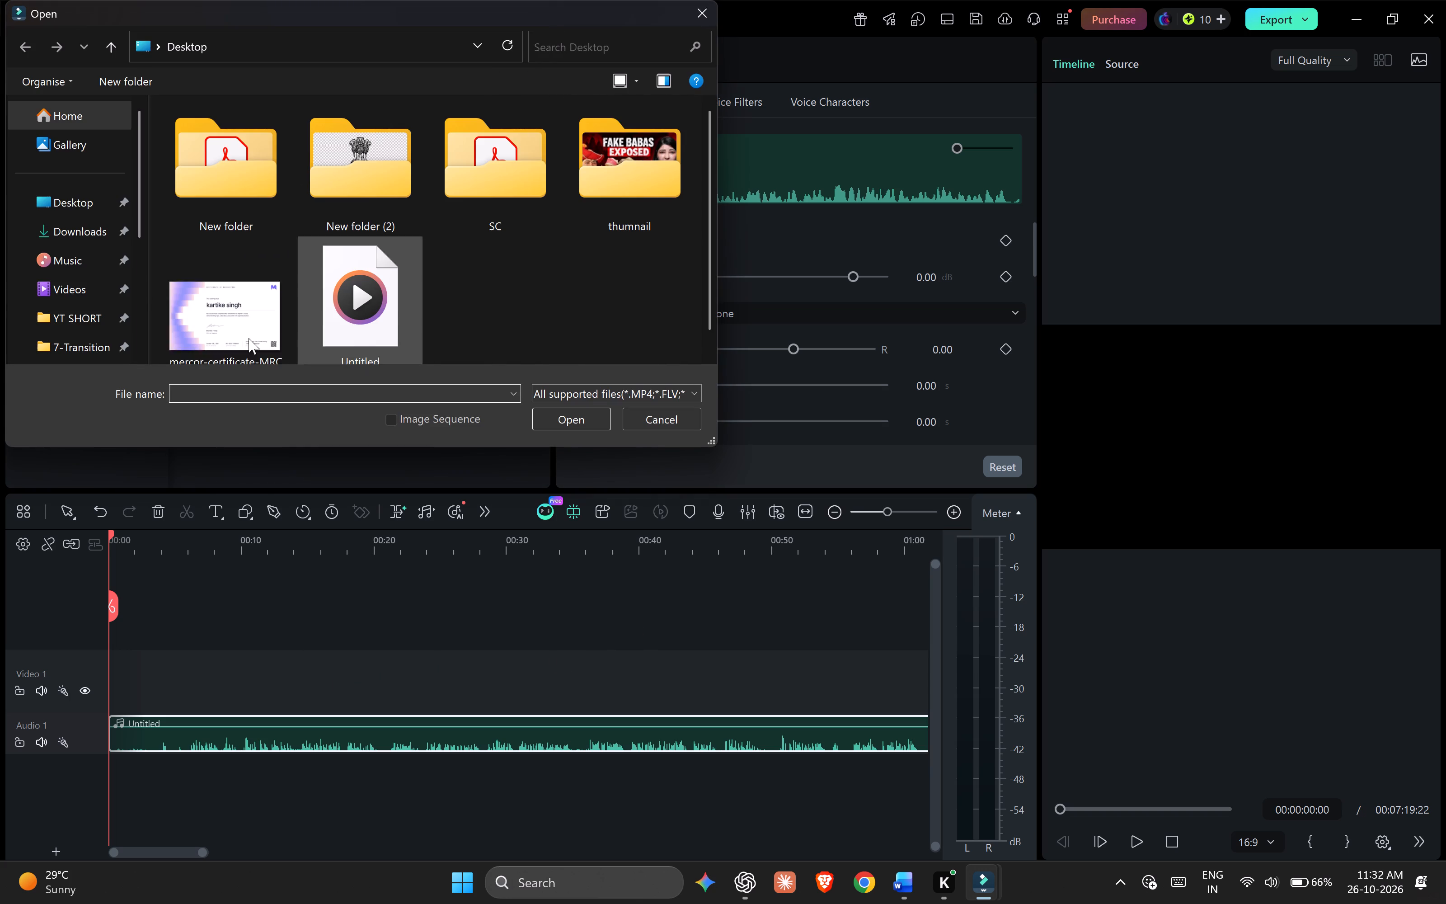
{"action": "scroll", "coordinate": [85, 341], "scroll_direction": "down", "scroll_amount": 1}
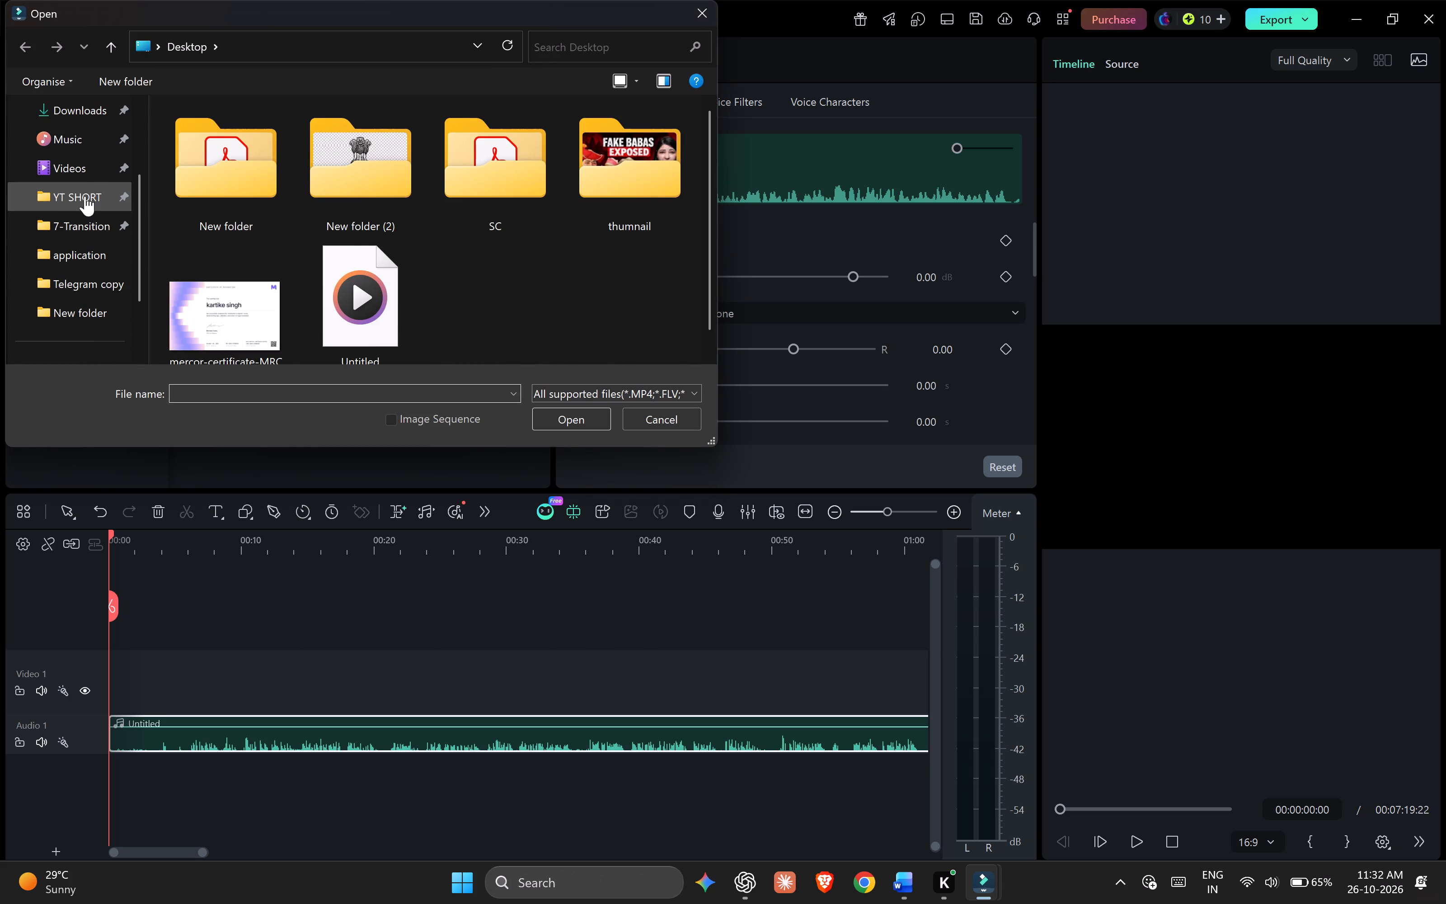
{"action": "scroll", "coordinate": [88, 326], "scroll_direction": "down", "scroll_amount": 3}
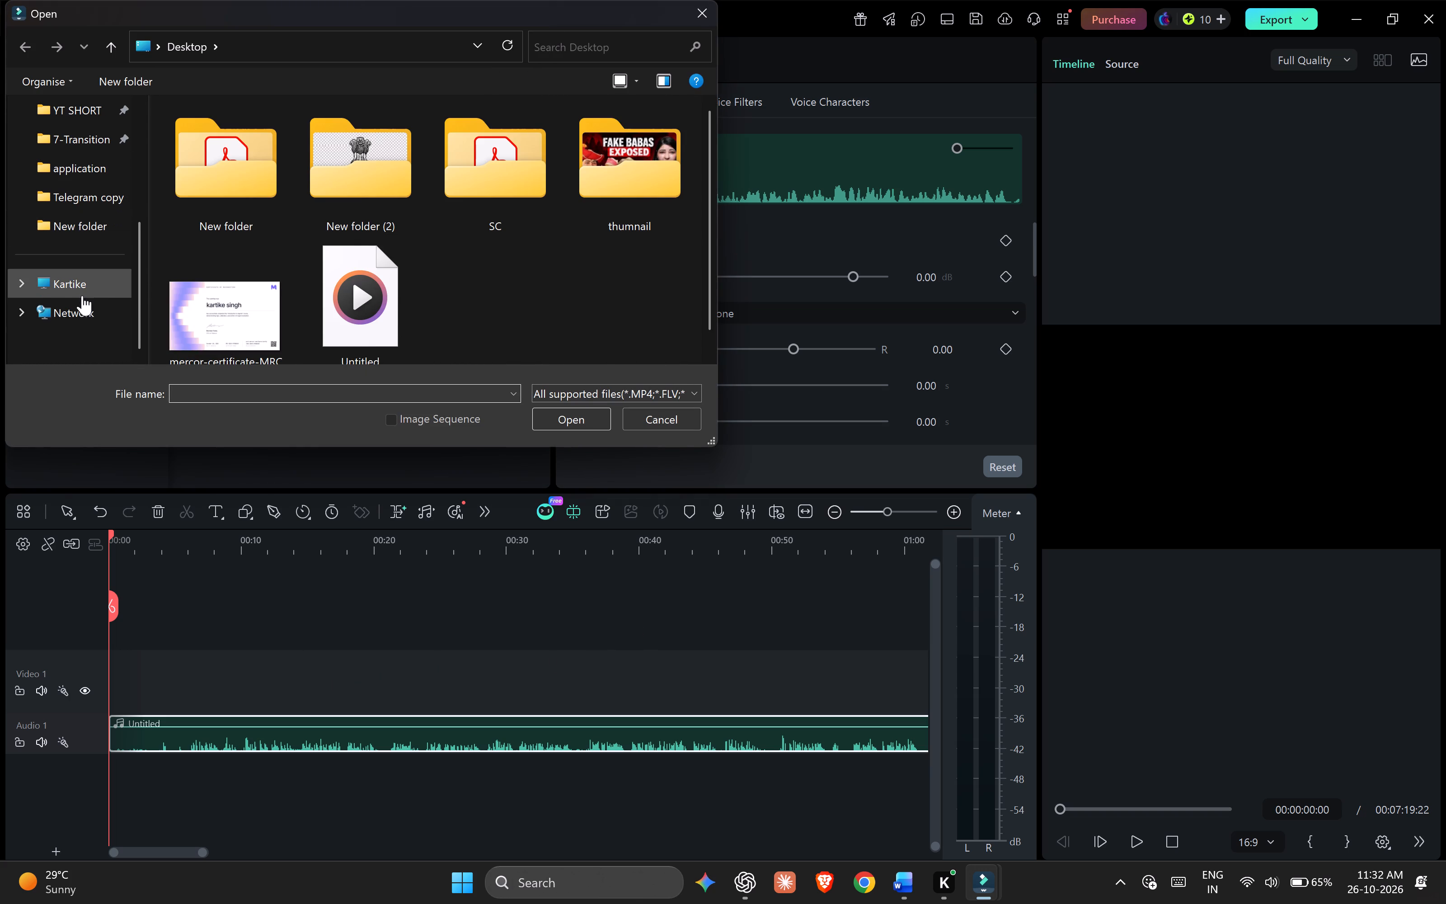
{"action": "left_click", "coordinate": [82, 294]}
{"action": "double_click", "coordinate": [551, 144]}
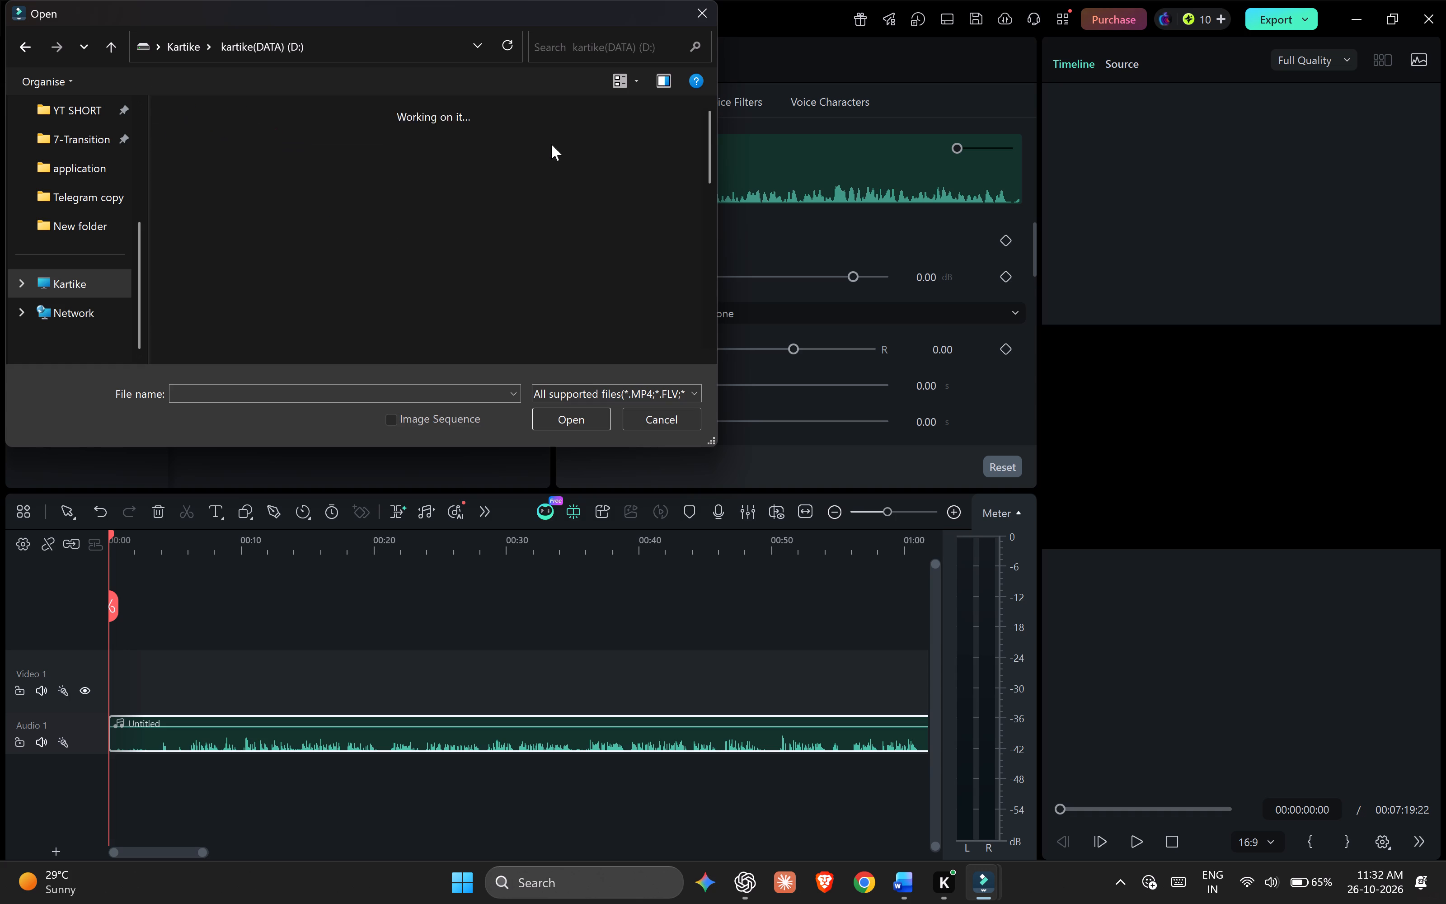
{"action": "left_click", "coordinate": [483, 229]}
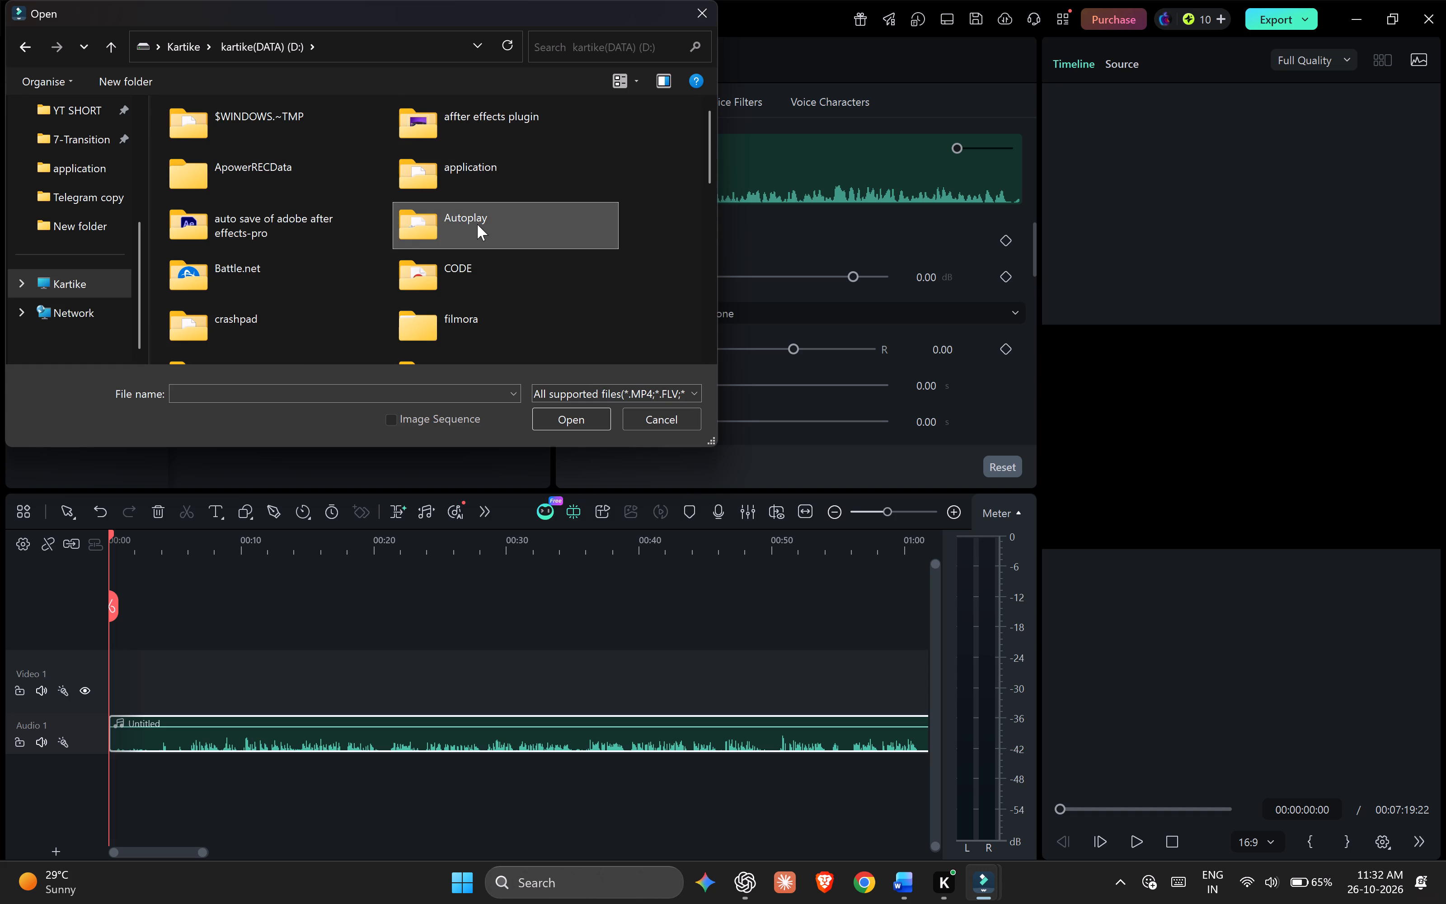
{"action": "key", "text": "y"}
{"action": "key", "text": "y"}
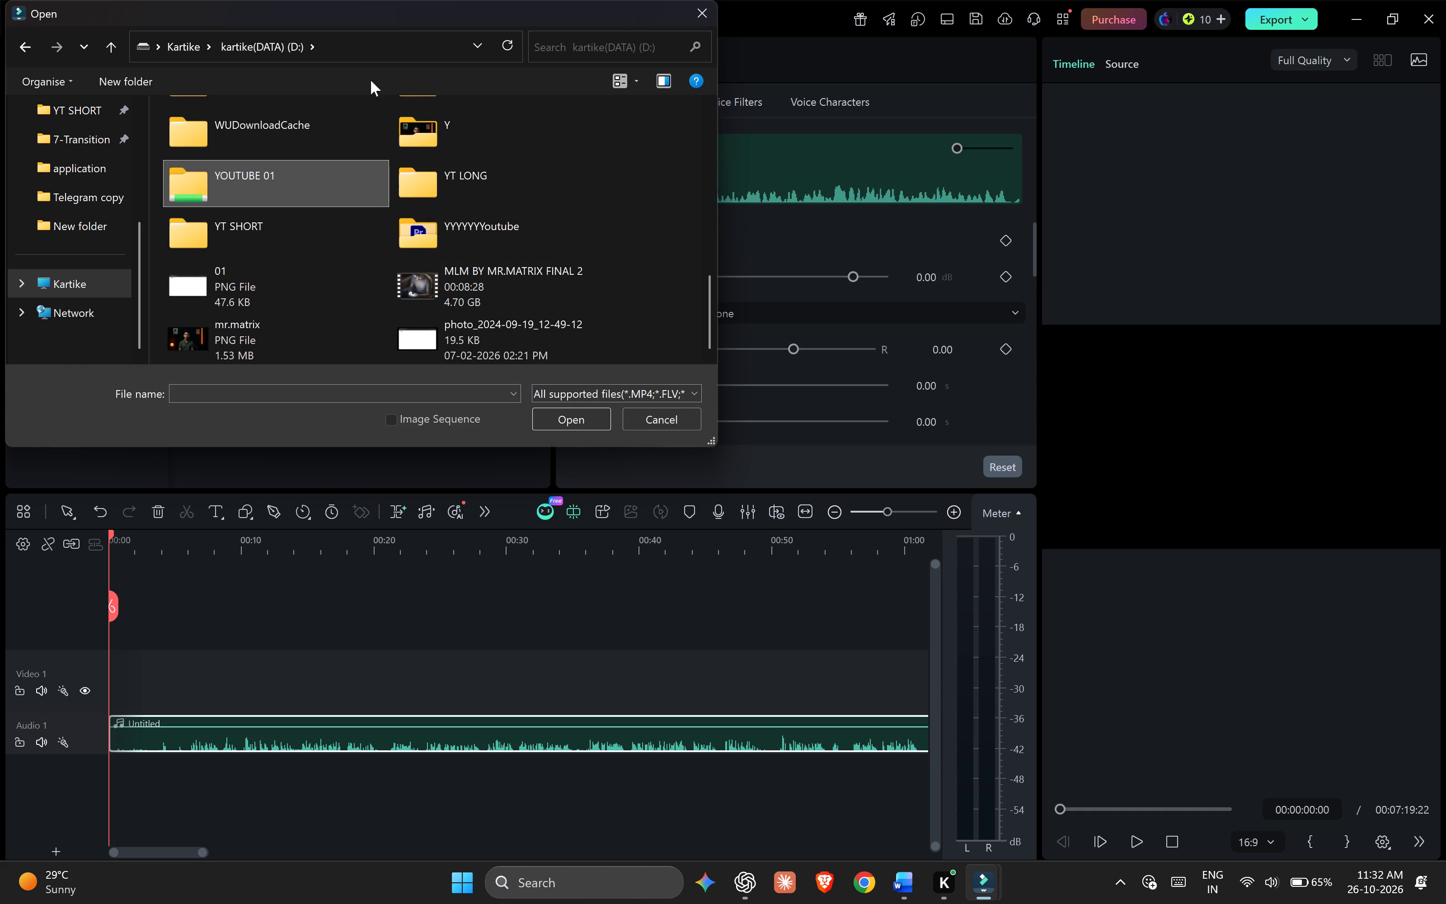
{"action": "double_click", "coordinate": [447, 187]}
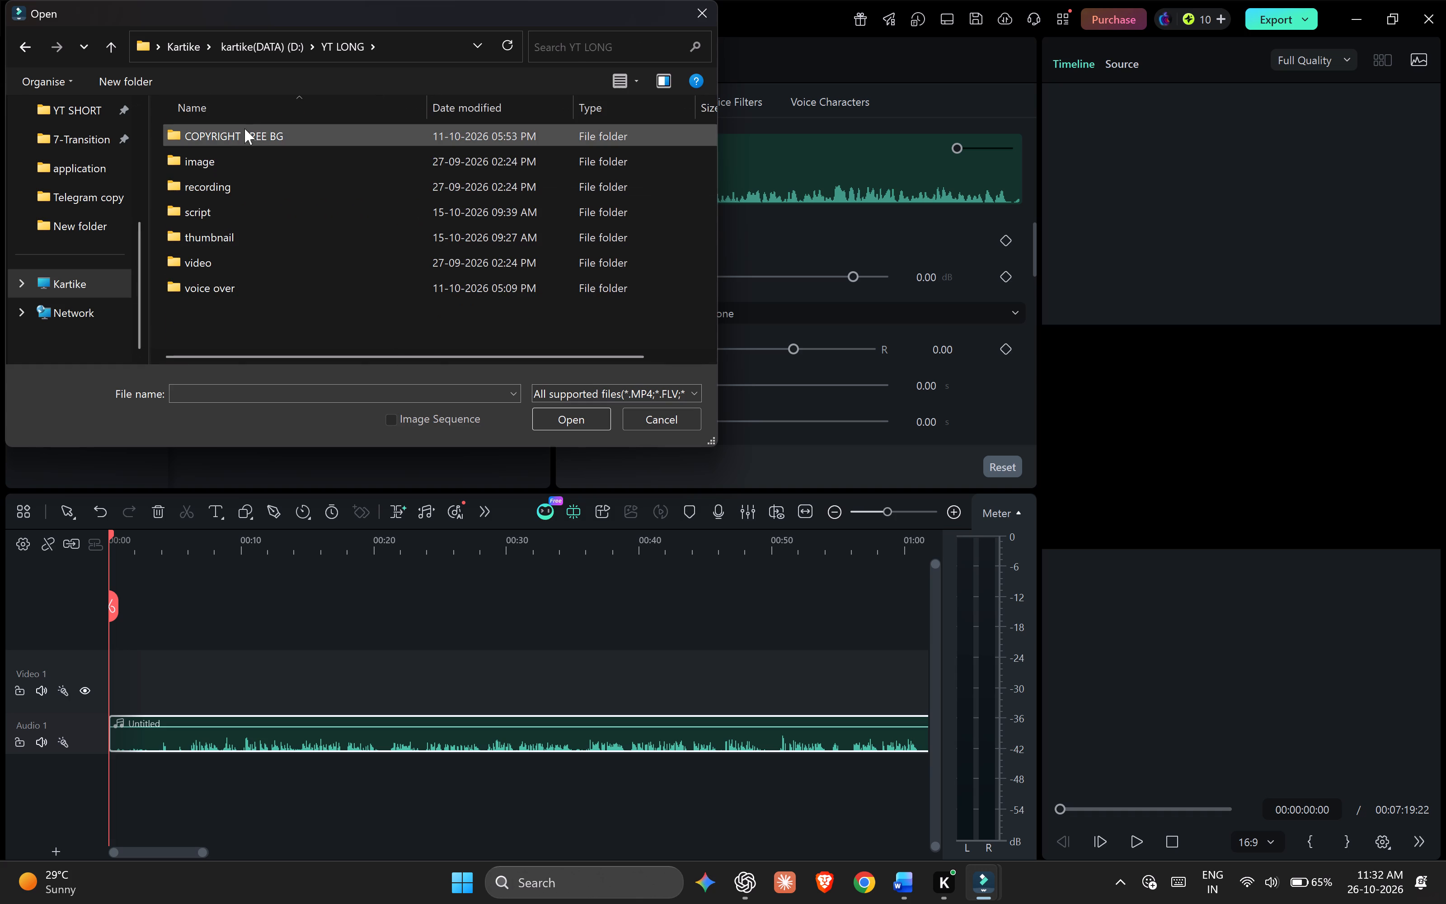
{"action": "double_click", "coordinate": [263, 138]}
{"action": "left_click", "coordinate": [277, 260]}
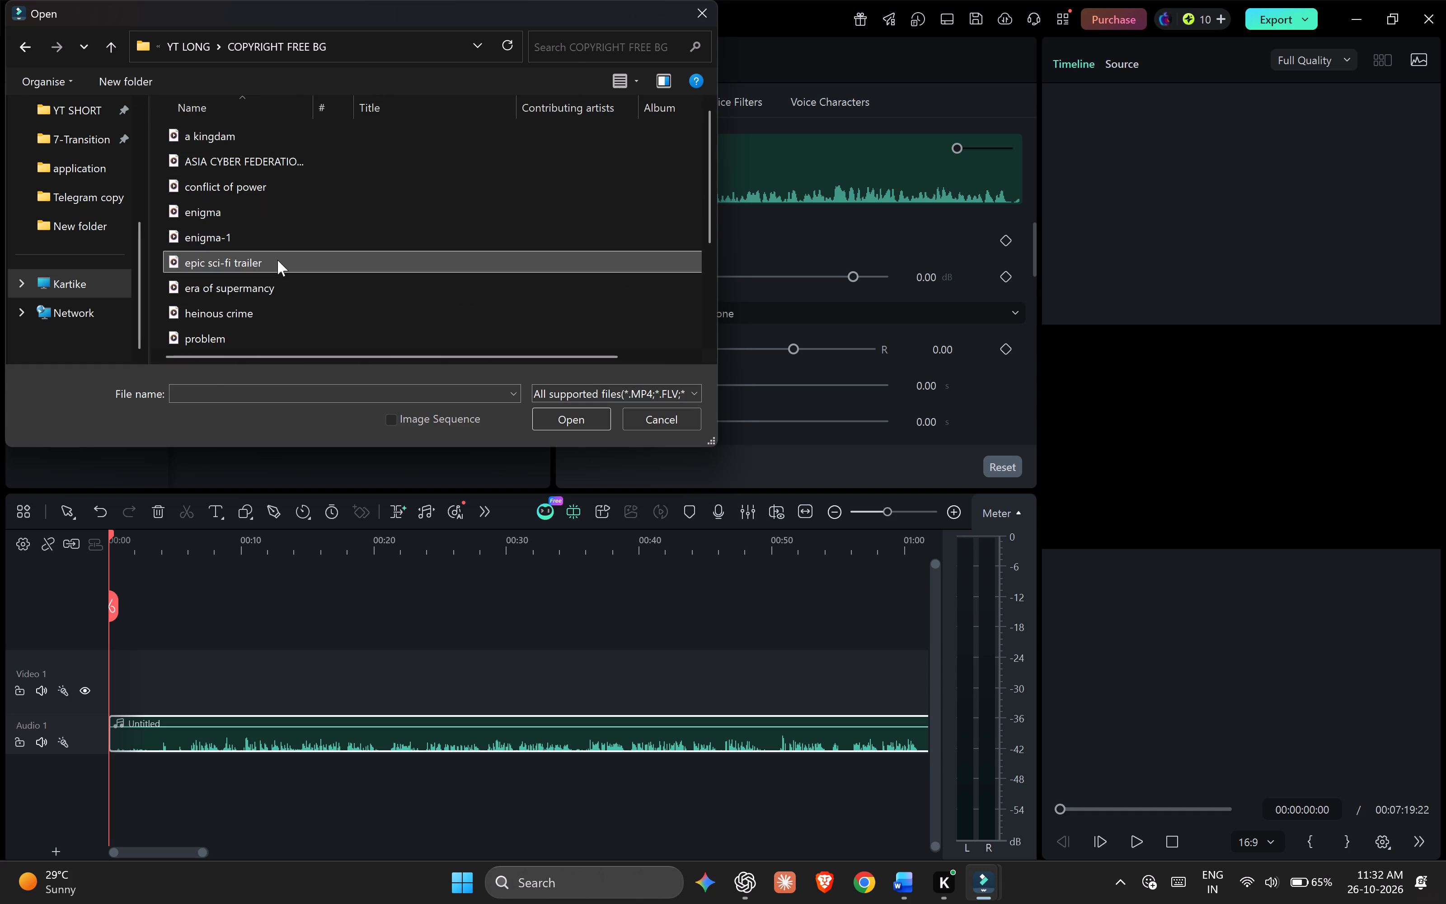
{"action": "scroll", "coordinate": [277, 260], "scroll_direction": "down", "scroll_amount": 4}
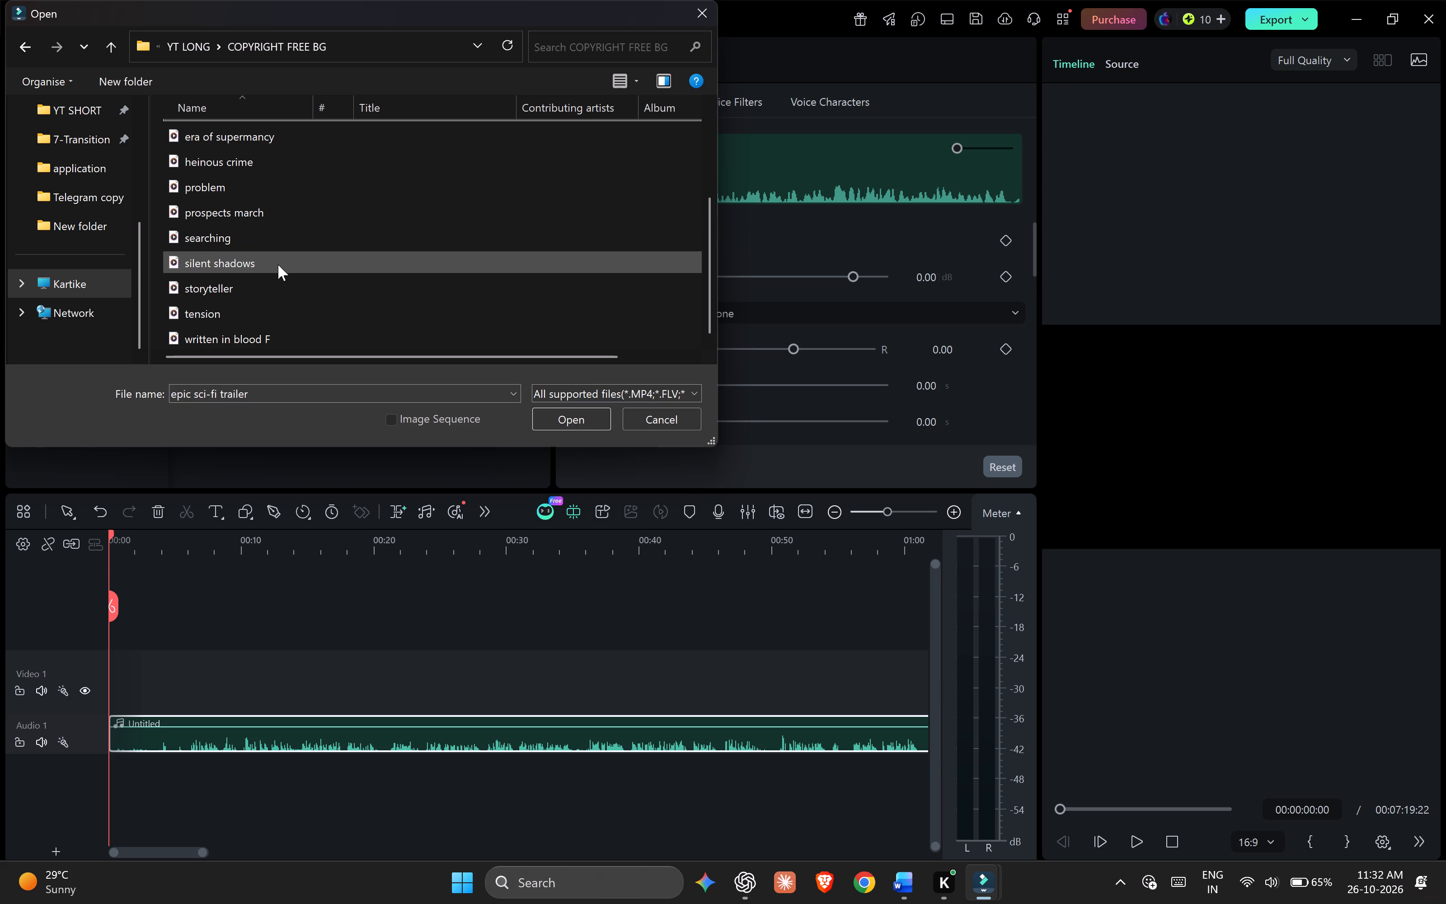
{"action": "left_click", "coordinate": [278, 334]}
{"action": "left_click", "coordinate": [588, 423]}
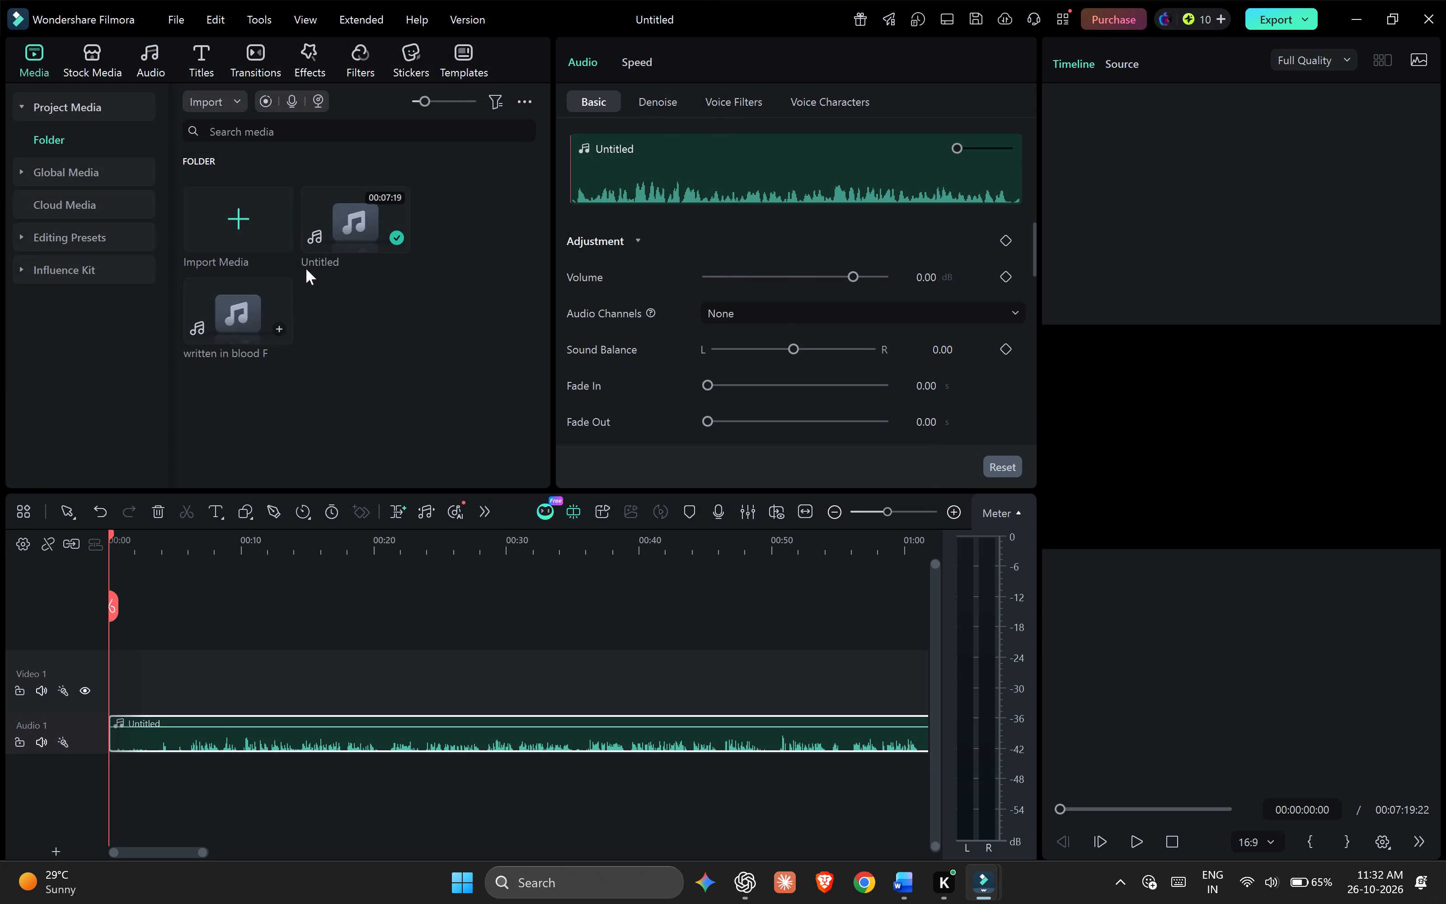
Add the "written in blood F" music at the timeline start and move it down to a new Audio 3 track.
{"action": "left_click_drag", "start_coordinate": [224, 313], "coordinate": [46, 797]}
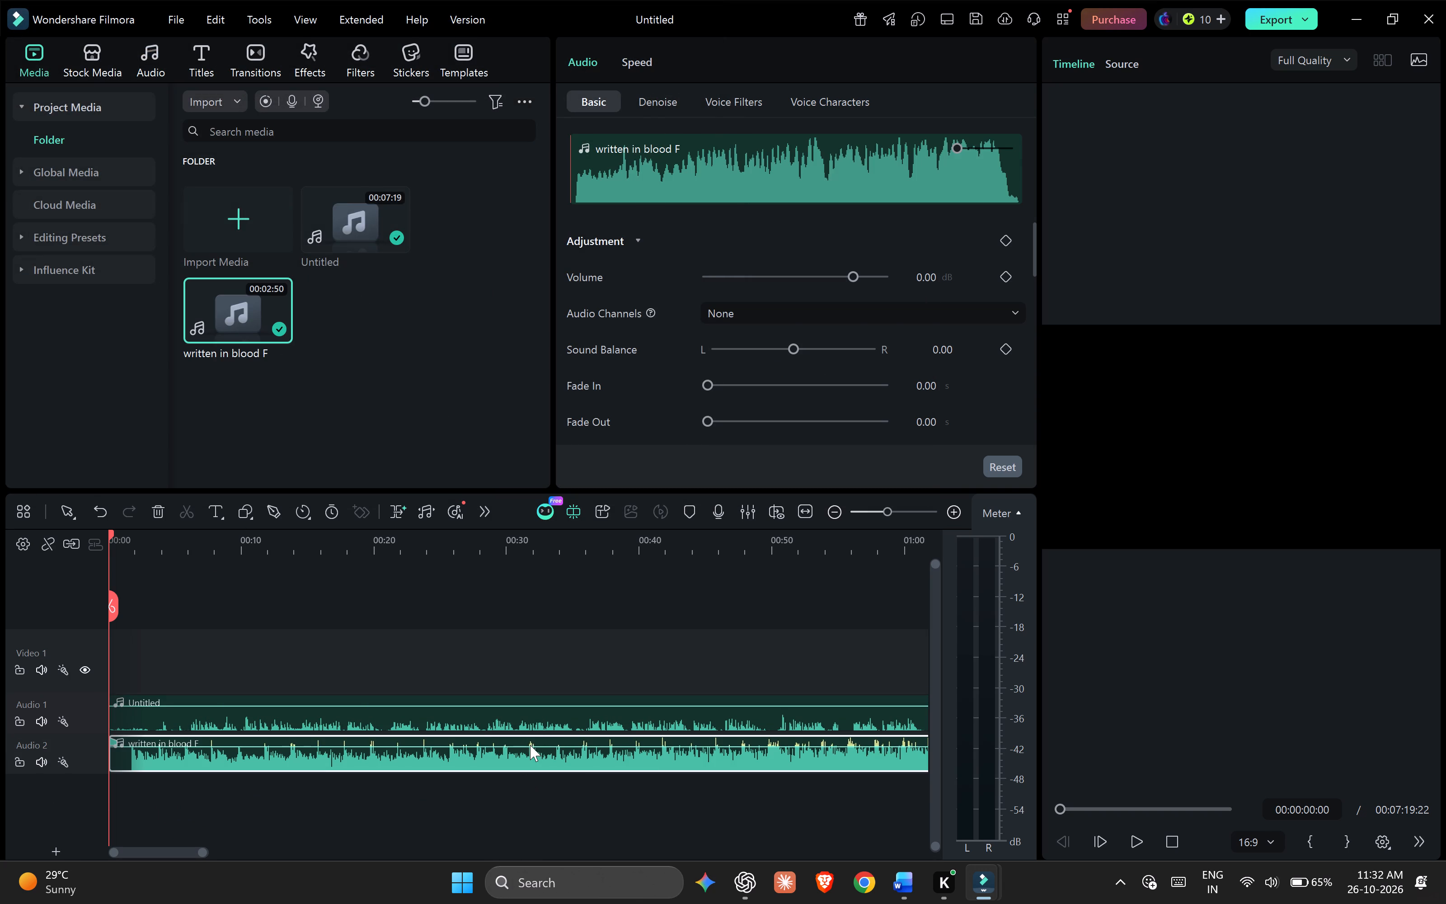
{"action": "left_click_drag", "start_coordinate": [541, 745], "coordinate": [545, 773]}
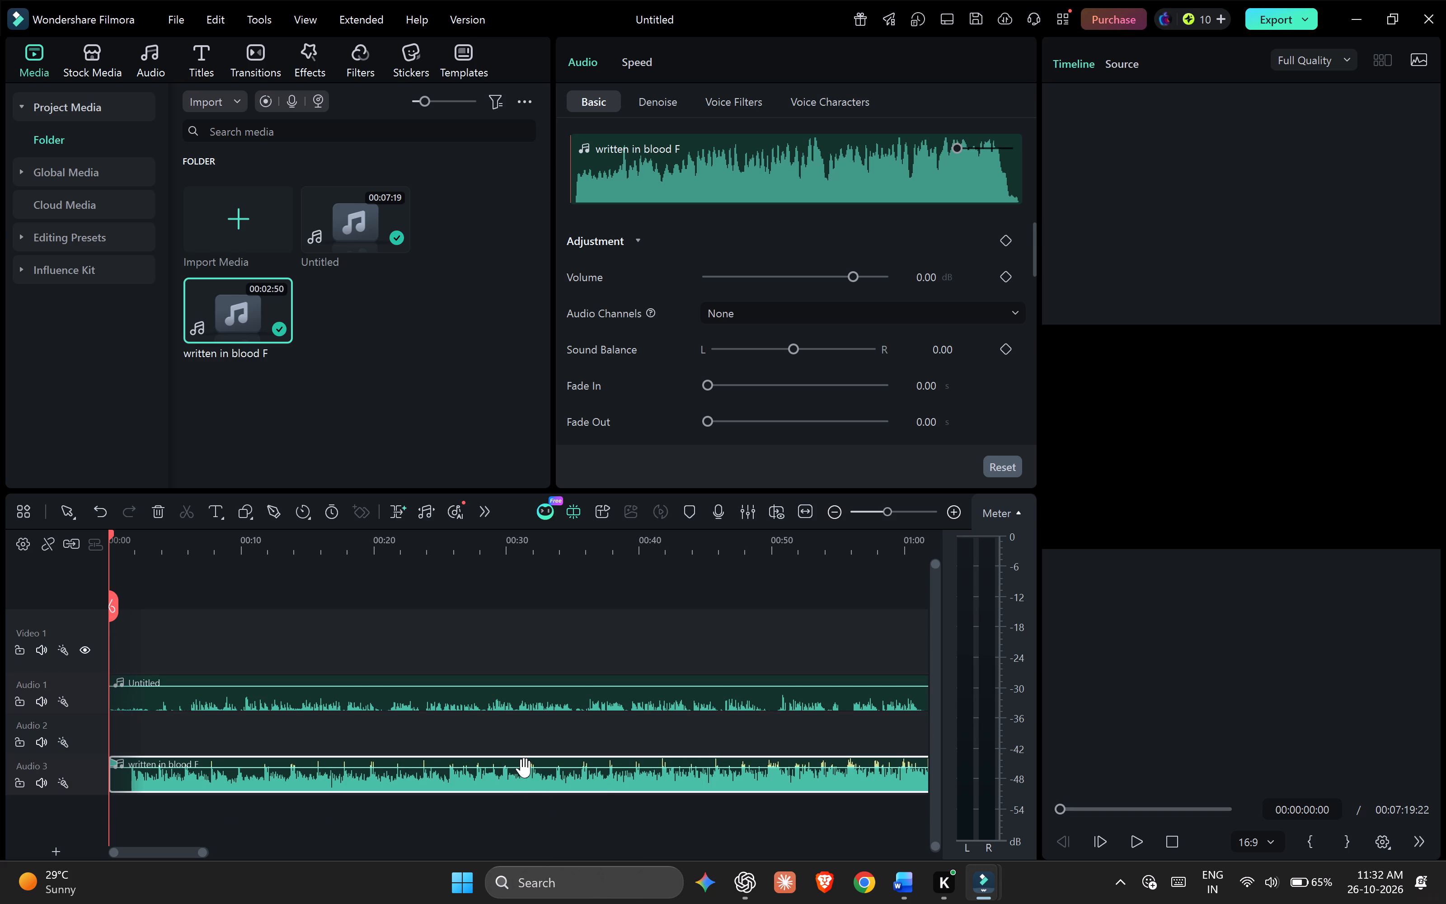
Lower the volume of the "written in blood F" clip to about -17.84 dB.
{"action": "left_click_drag", "start_coordinate": [524, 768], "coordinate": [526, 778]}
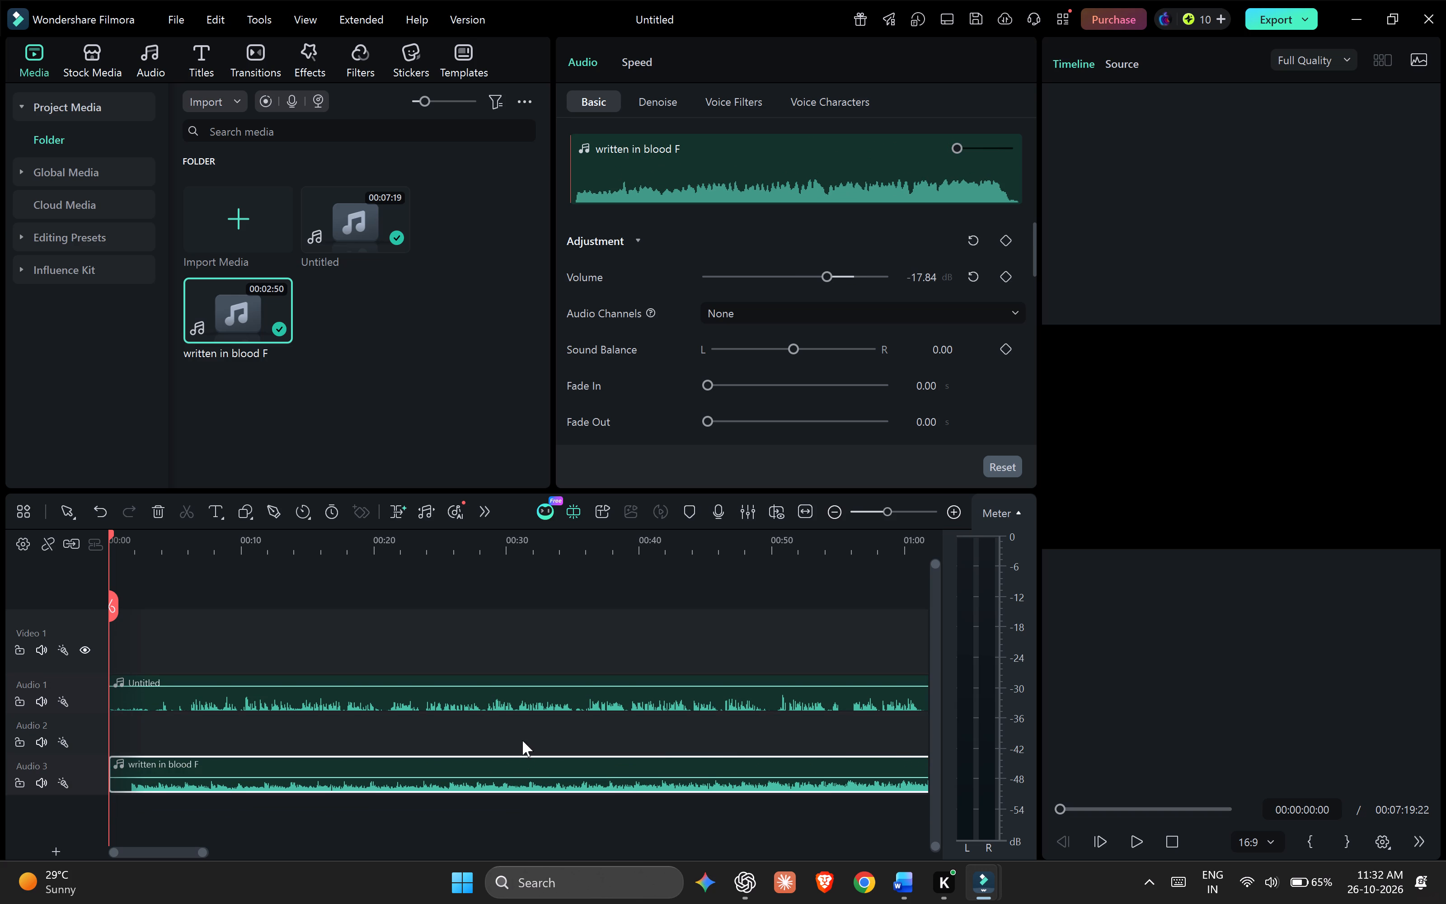
Play the project and adjust the Untitled audio clip's volume against the music, settling at about 3.24 dB.
{"action": "left_click_drag", "start_coordinate": [519, 688], "coordinate": [514, 683]}
{"action": "key", "text": "space"}
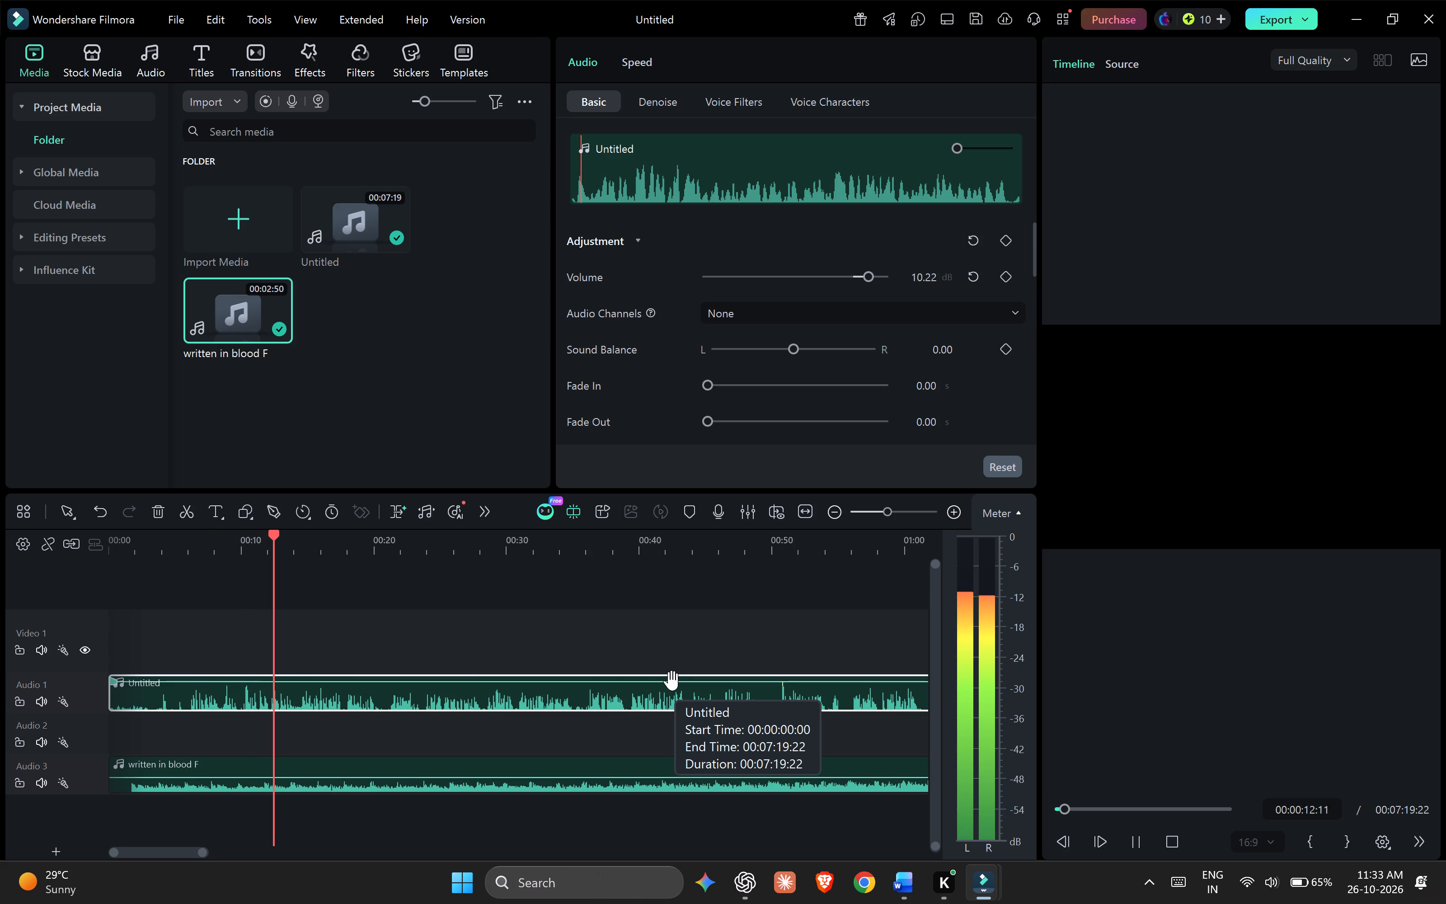
{"action": "left_click_drag", "start_coordinate": [672, 681], "coordinate": [672, 687]}
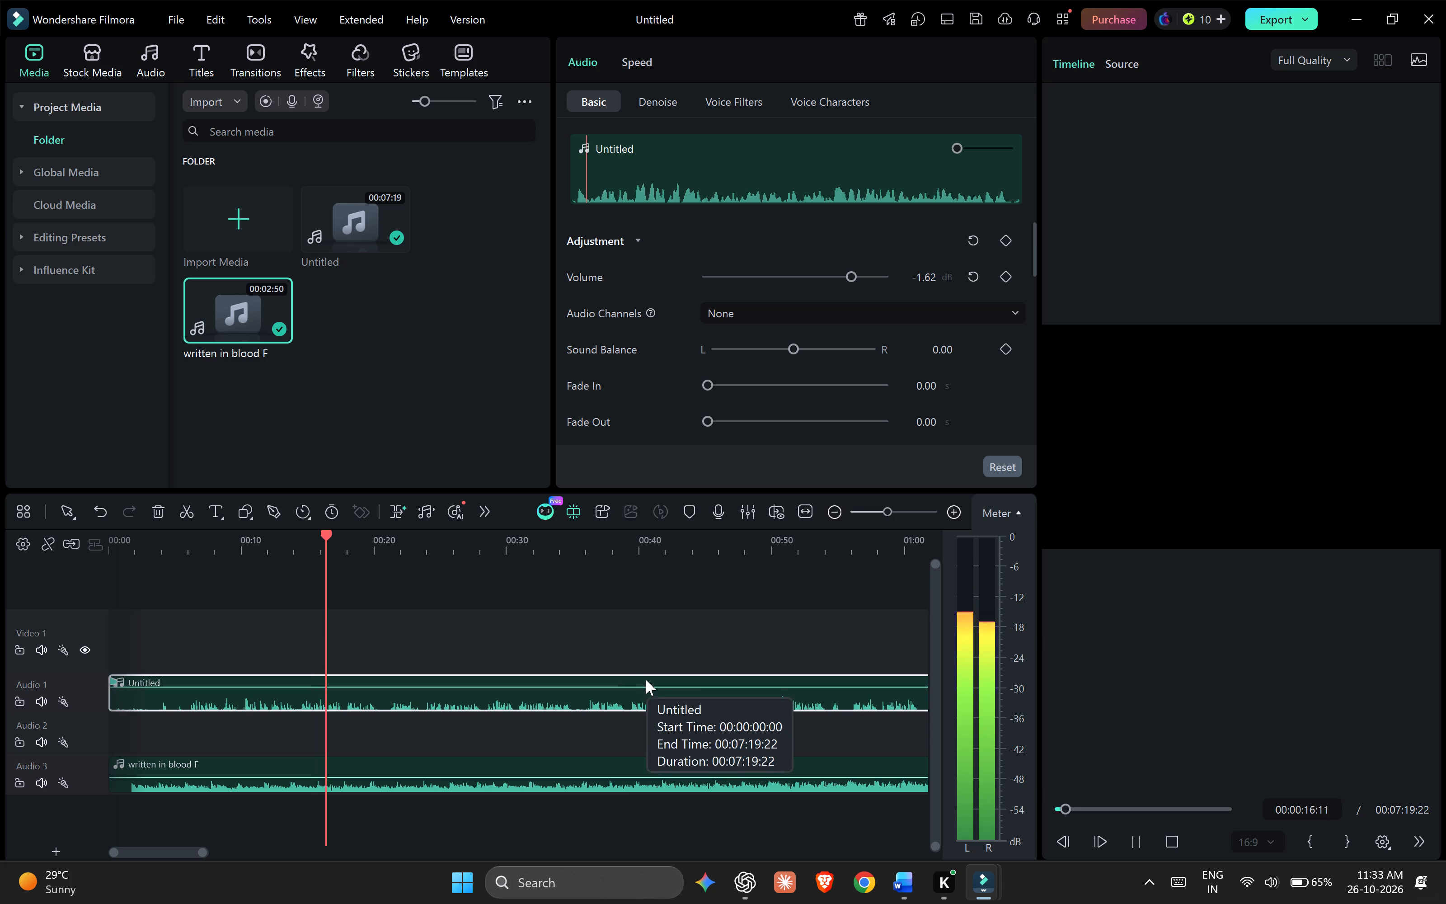
{"action": "left_click", "coordinate": [656, 686]}
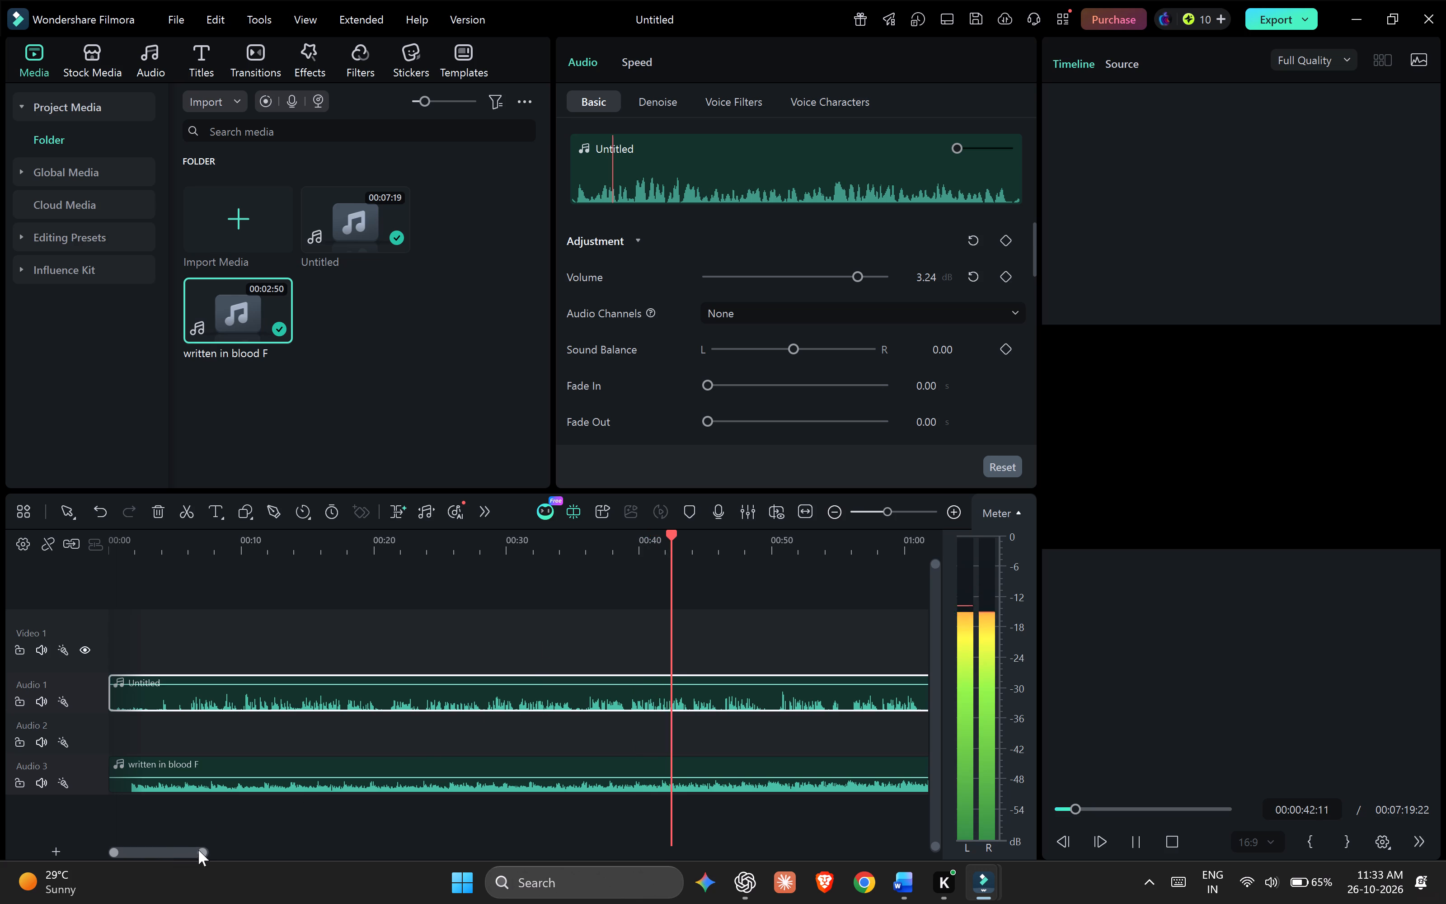
Raise the volume of the Untitled audio clip on Audio 1 slightly, to about 3.42 dB.
{"action": "left_click_drag", "start_coordinate": [200, 850], "coordinate": [285, 870]}
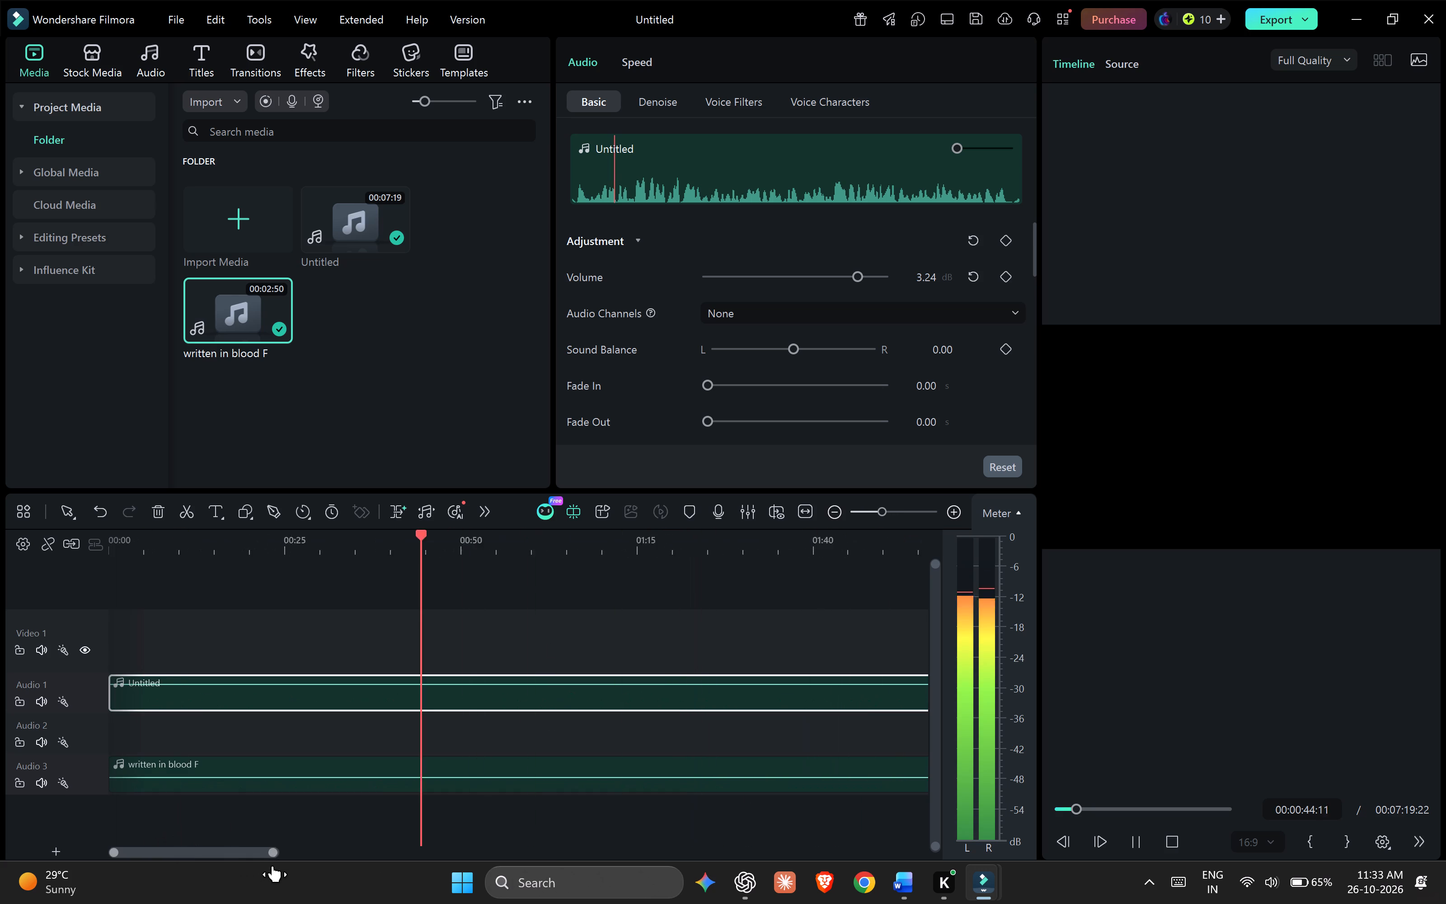
{"action": "left_click_drag", "start_coordinate": [285, 870], "coordinate": [536, 903]}
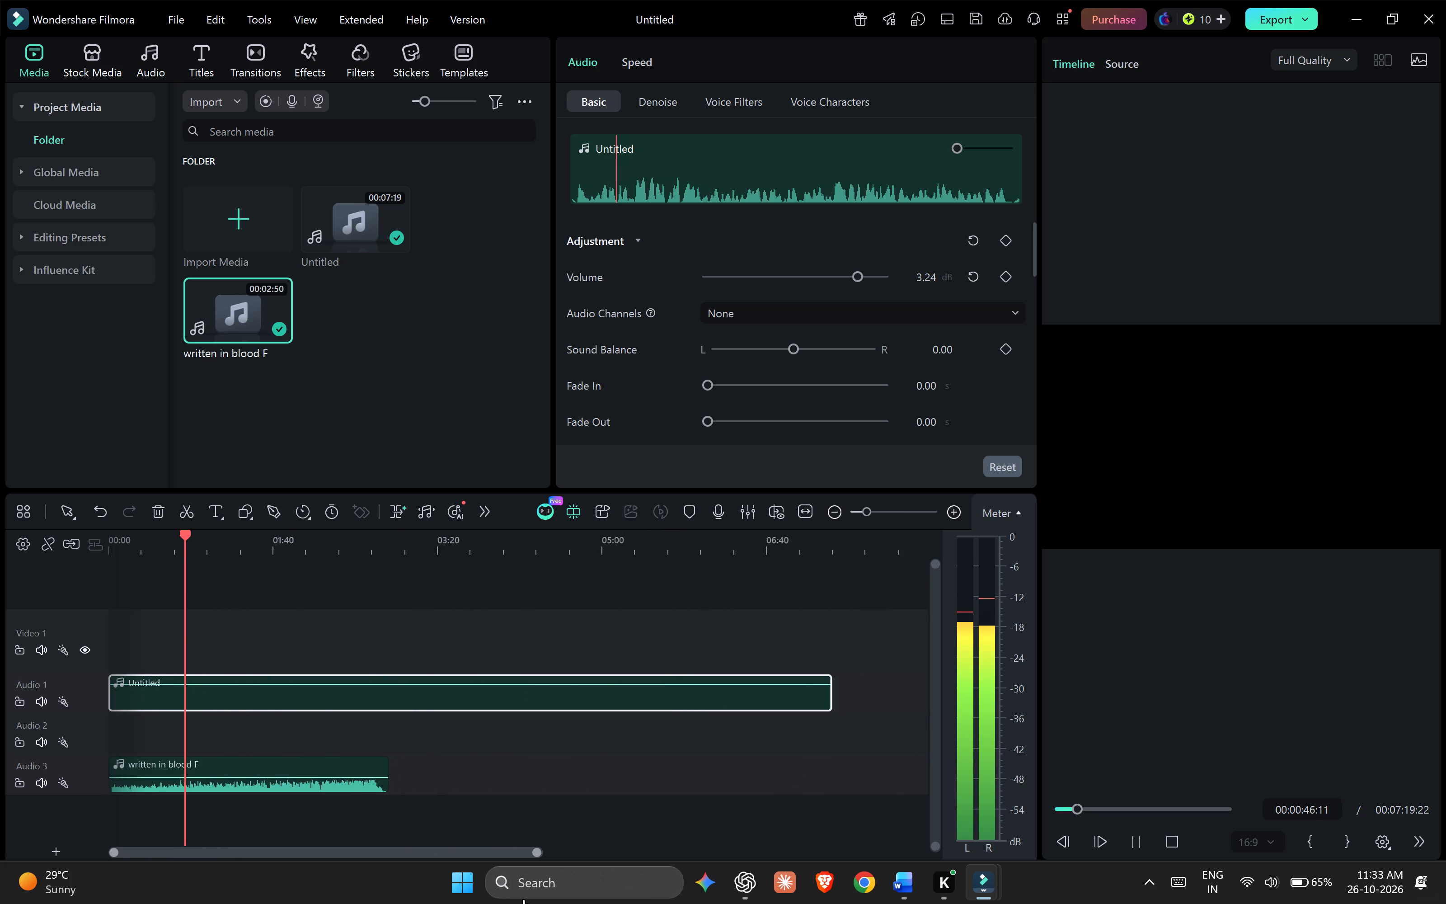
{"action": "left_click_drag", "start_coordinate": [536, 903], "coordinate": [540, 903]}
{"action": "left_click", "coordinate": [526, 795]}
{"action": "left_click", "coordinate": [513, 698]}
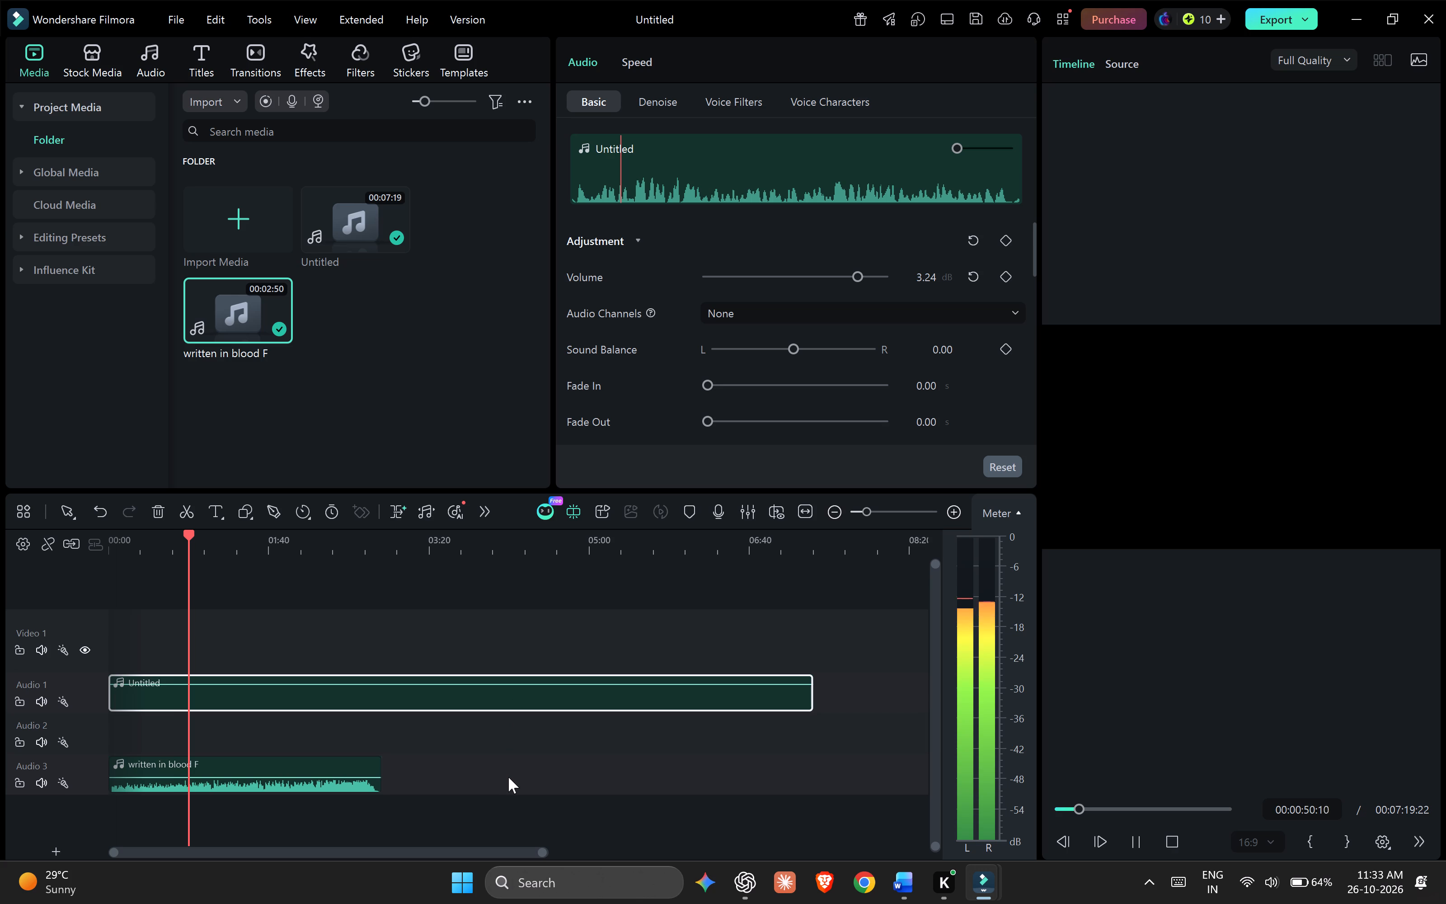
{"action": "left_click", "coordinate": [924, 280]}
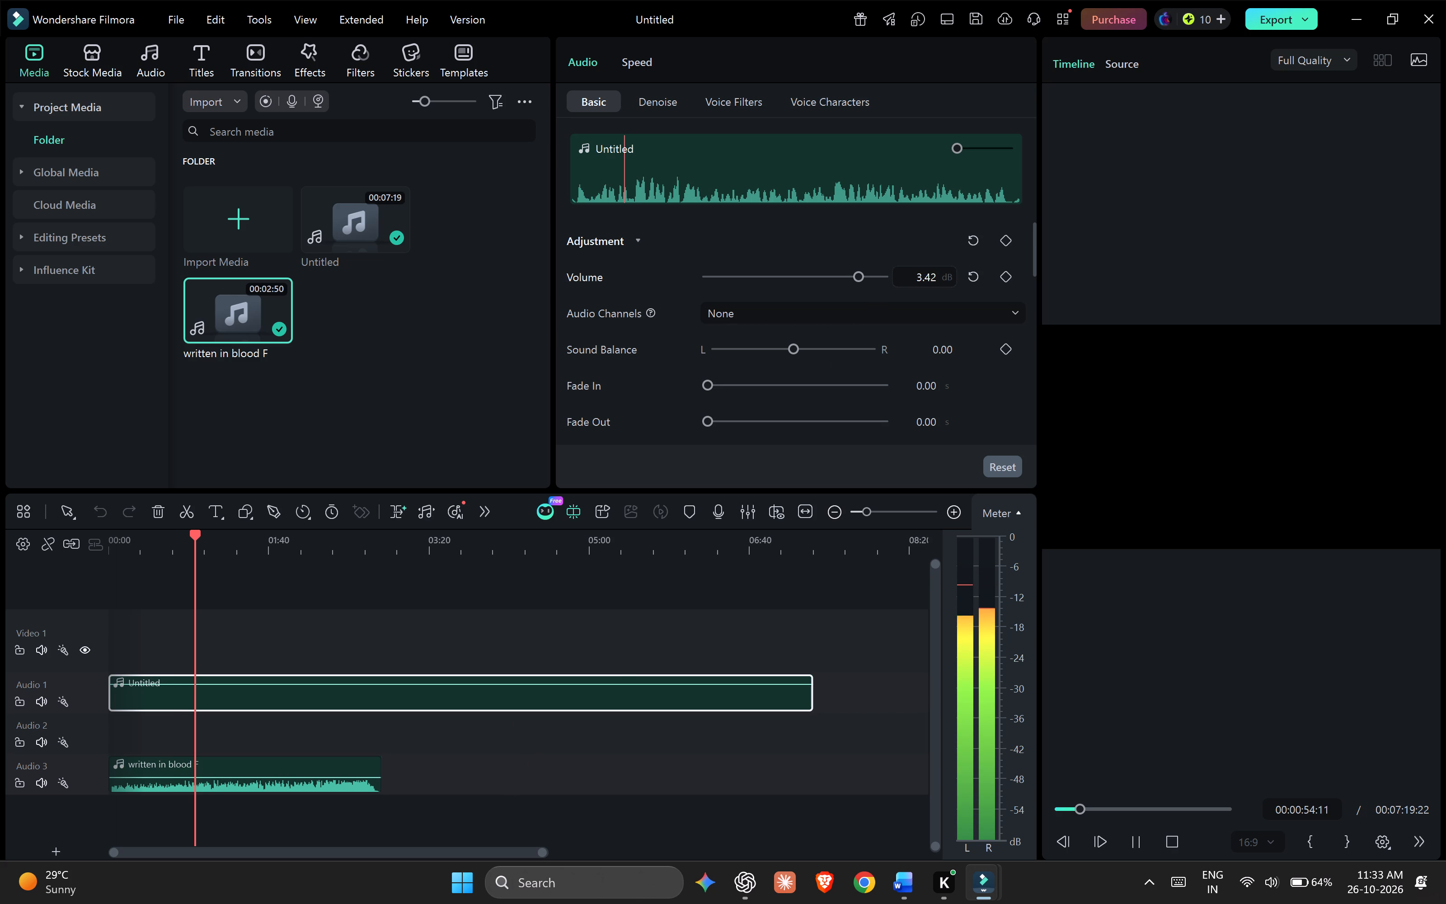
Lower the volume of the "written in blood F" music clip to about -24.99 dB while the project plays.
{"action": "left_click", "coordinate": [364, 788]}
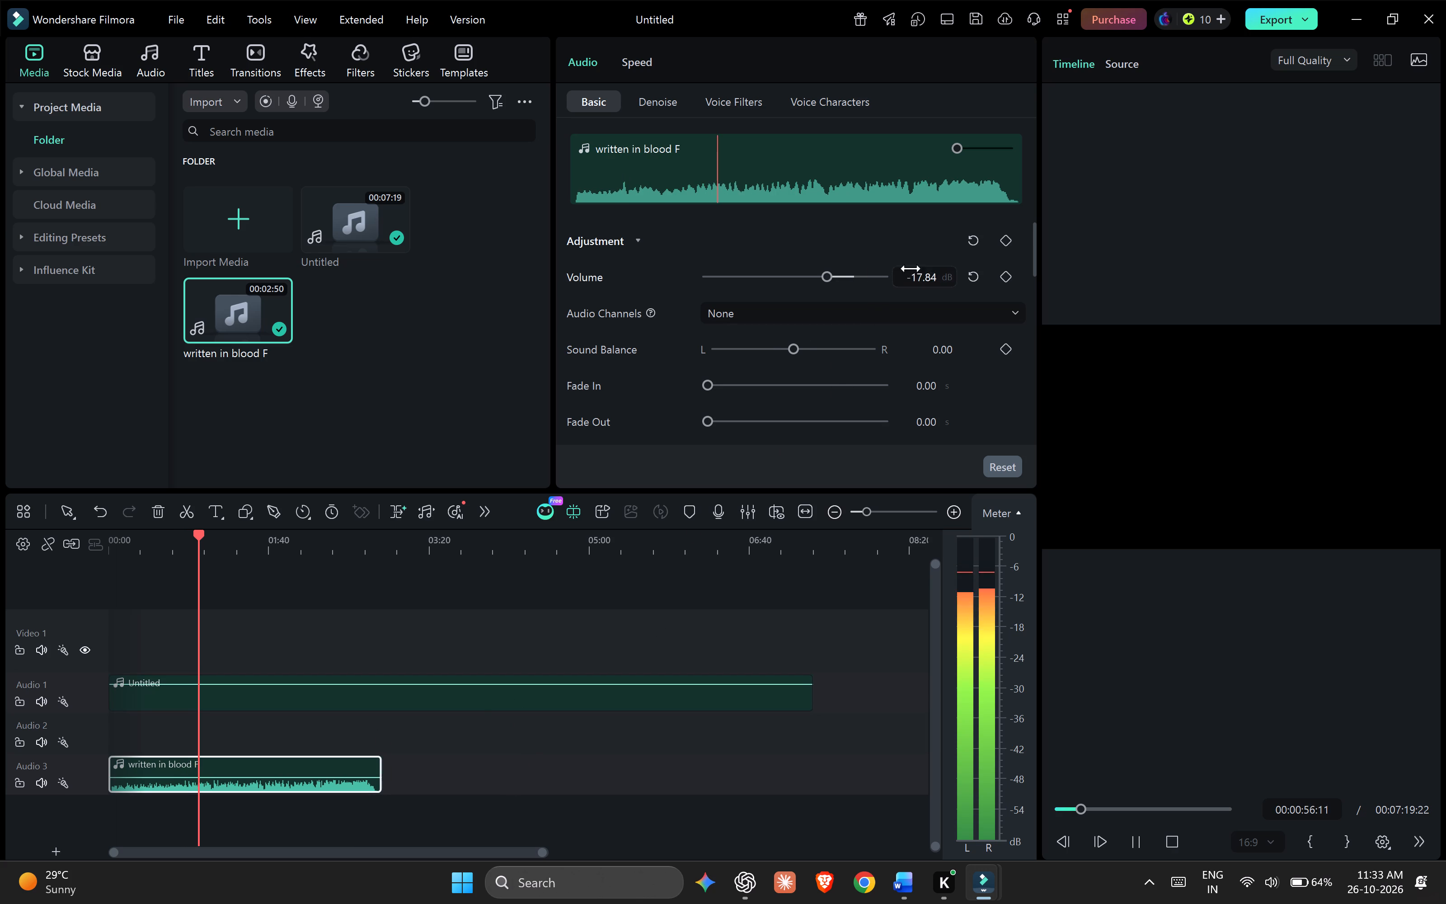
{"action": "left_click", "coordinate": [932, 276]}
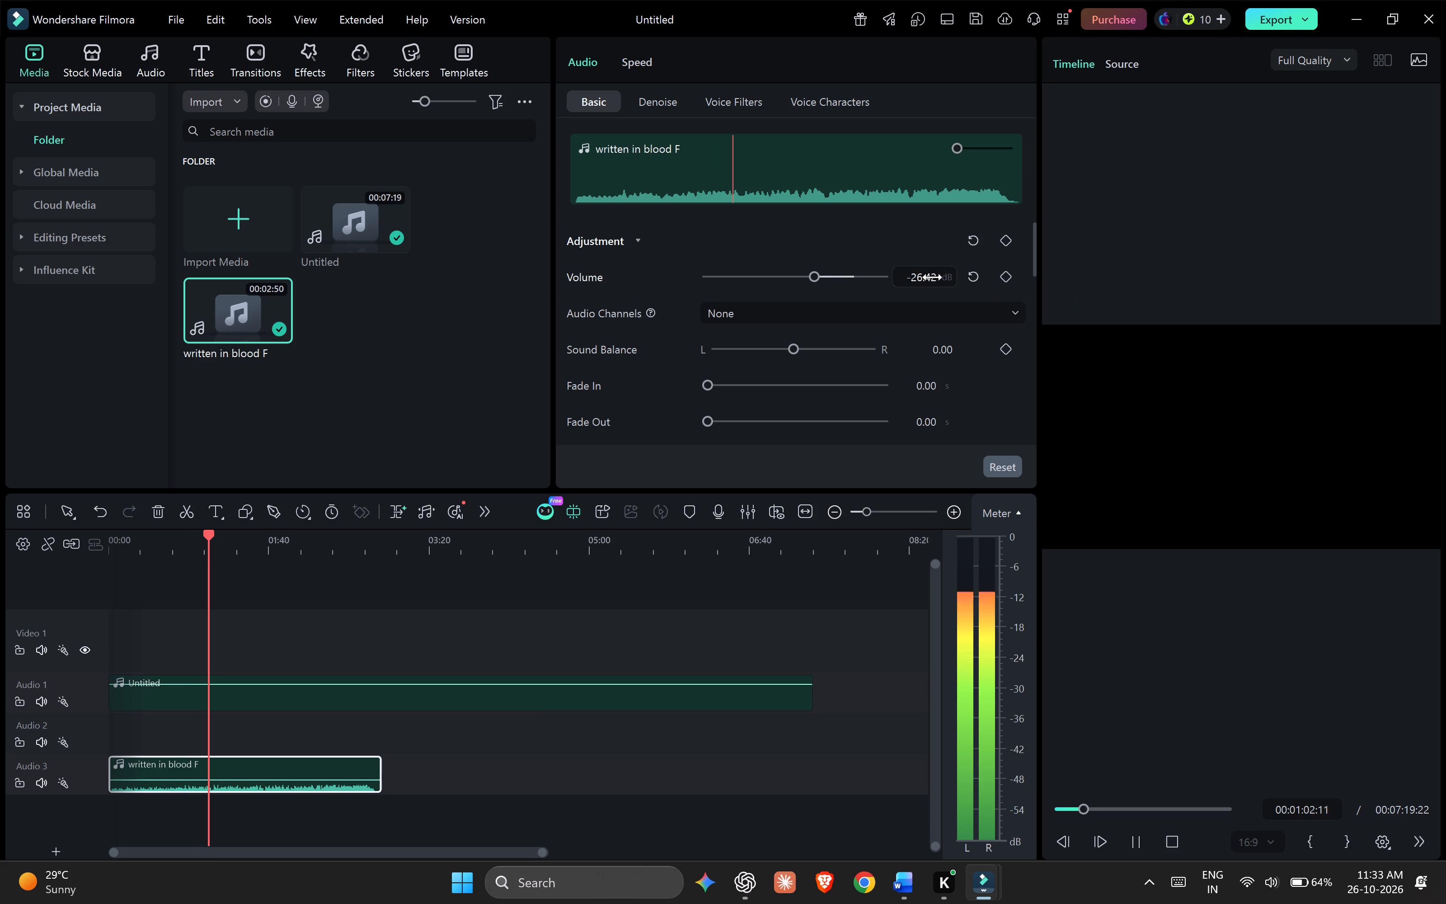
{"action": "left_click", "coordinate": [933, 277]}
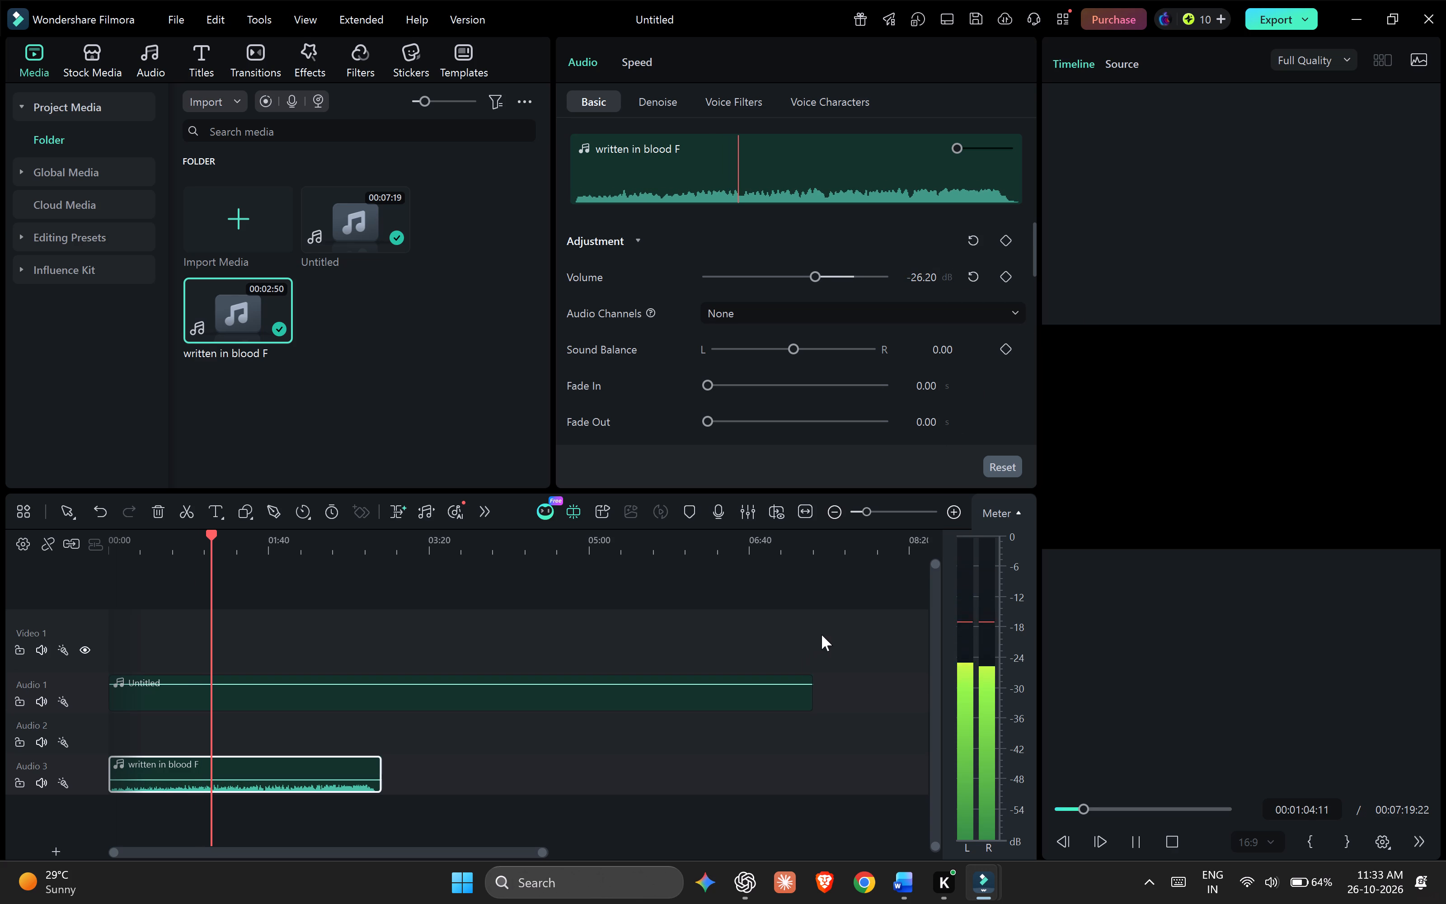
{"action": "left_click", "coordinate": [925, 280]}
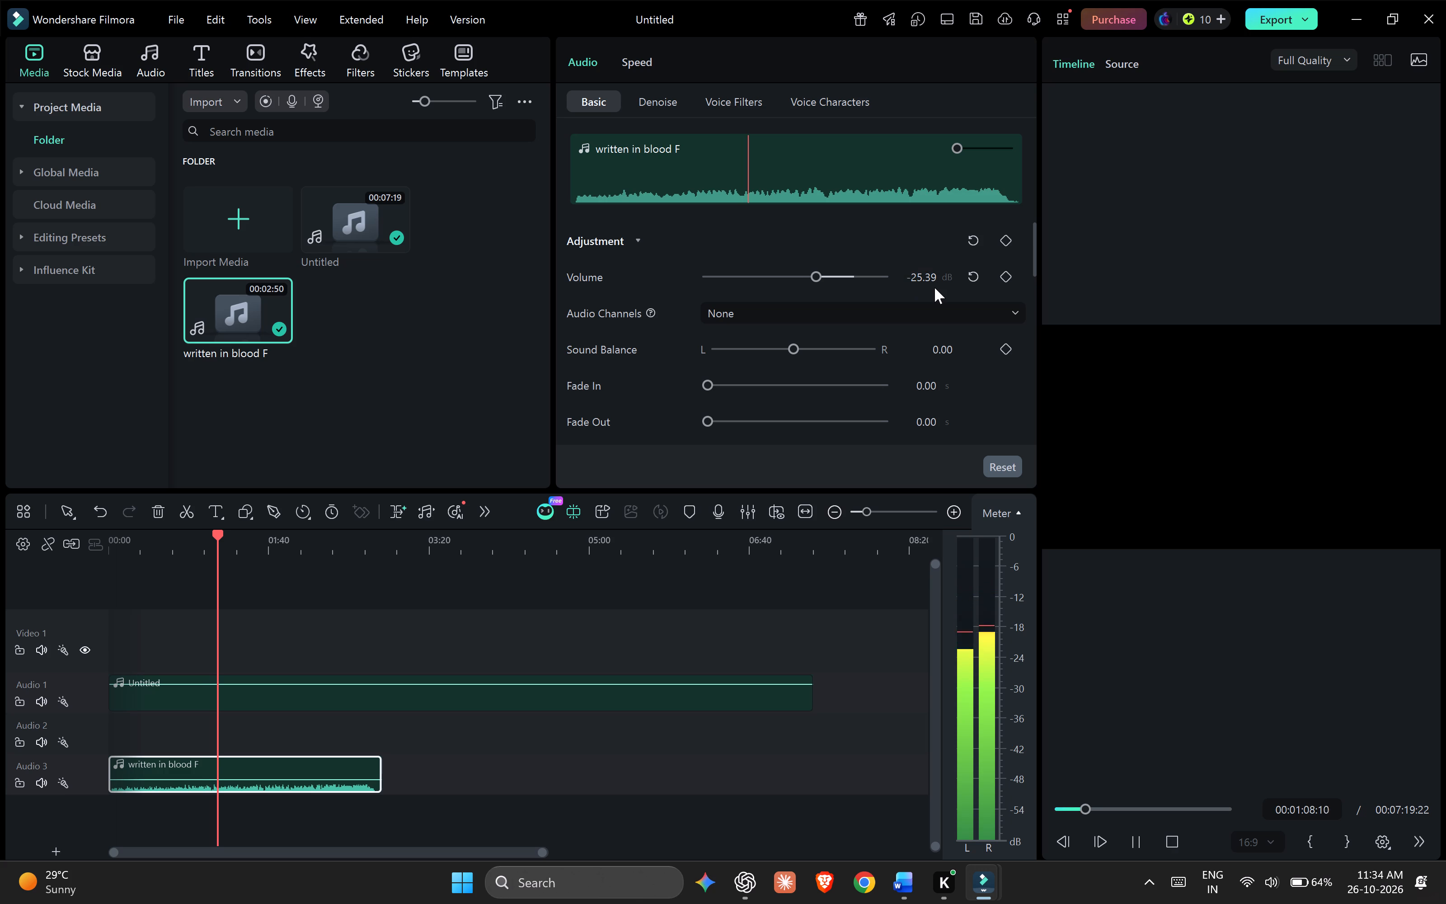
{"action": "left_click", "coordinate": [922, 279]}
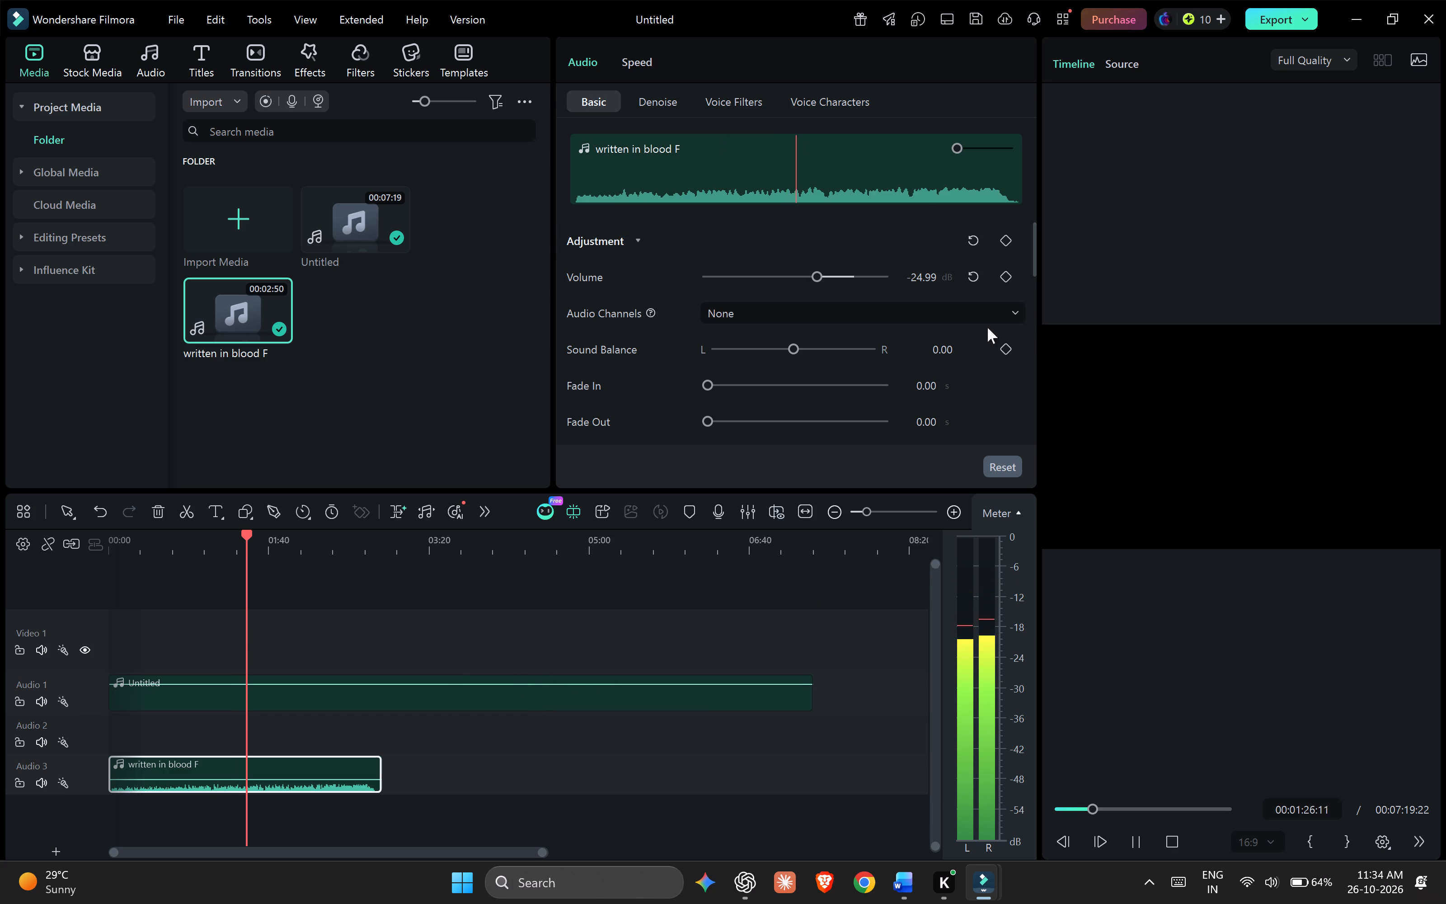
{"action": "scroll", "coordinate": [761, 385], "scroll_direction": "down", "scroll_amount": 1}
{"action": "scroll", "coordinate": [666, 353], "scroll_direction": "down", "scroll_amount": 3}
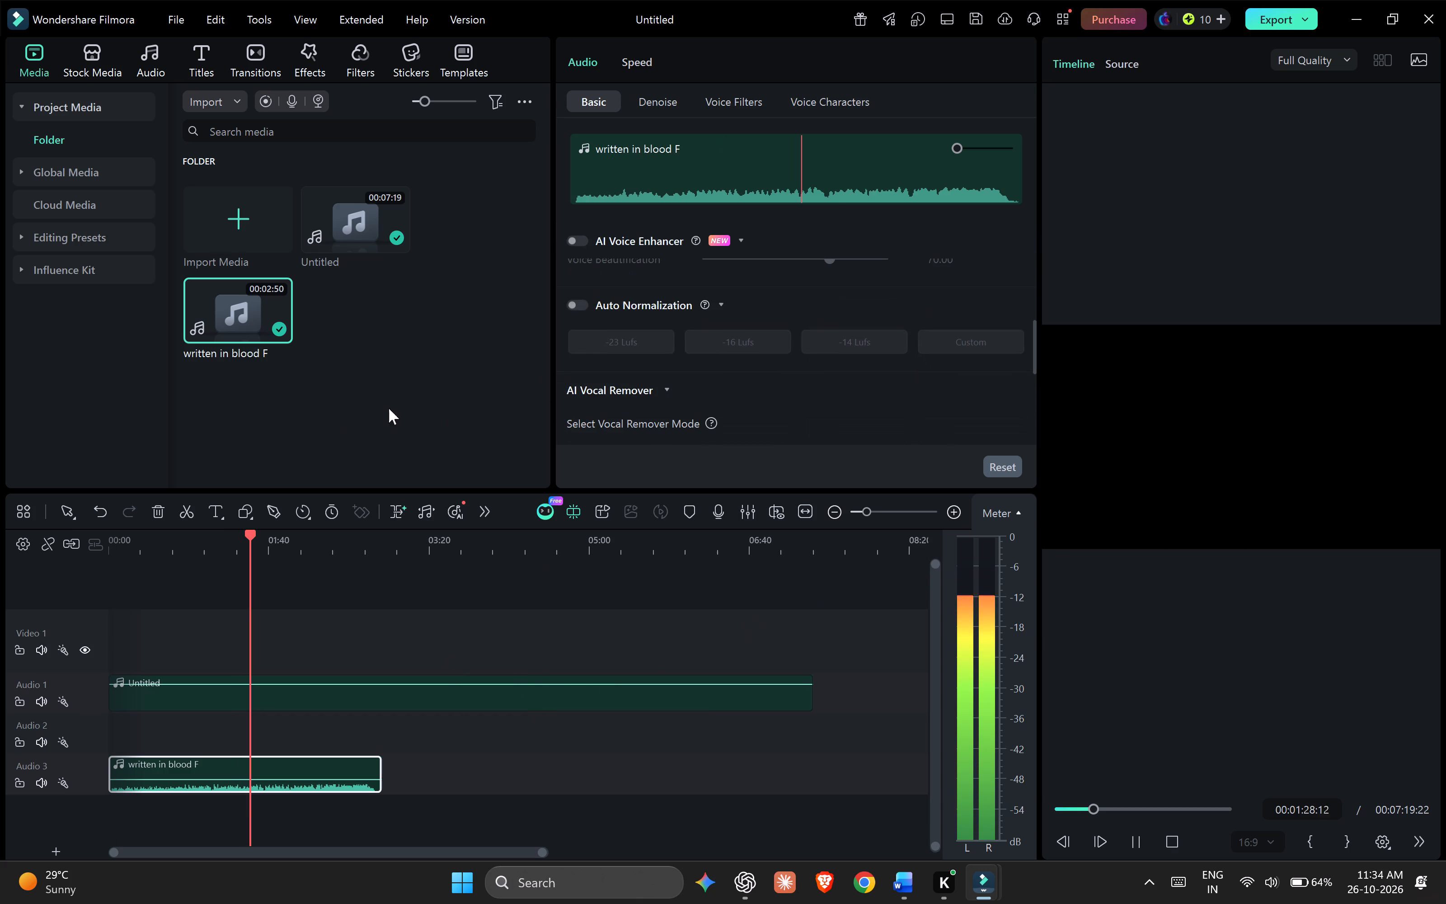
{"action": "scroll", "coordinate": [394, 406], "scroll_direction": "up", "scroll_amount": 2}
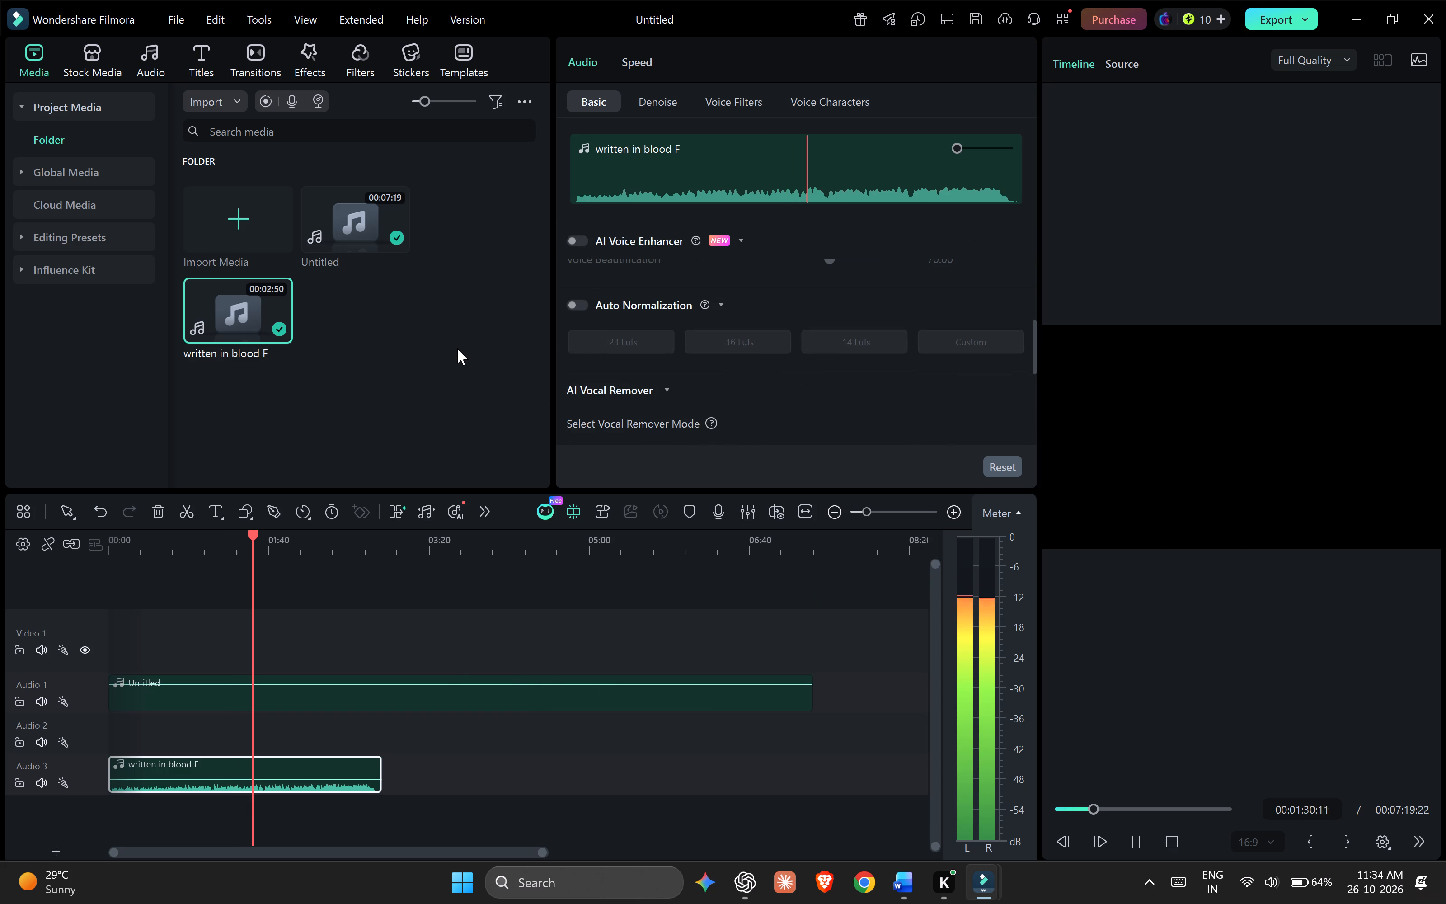
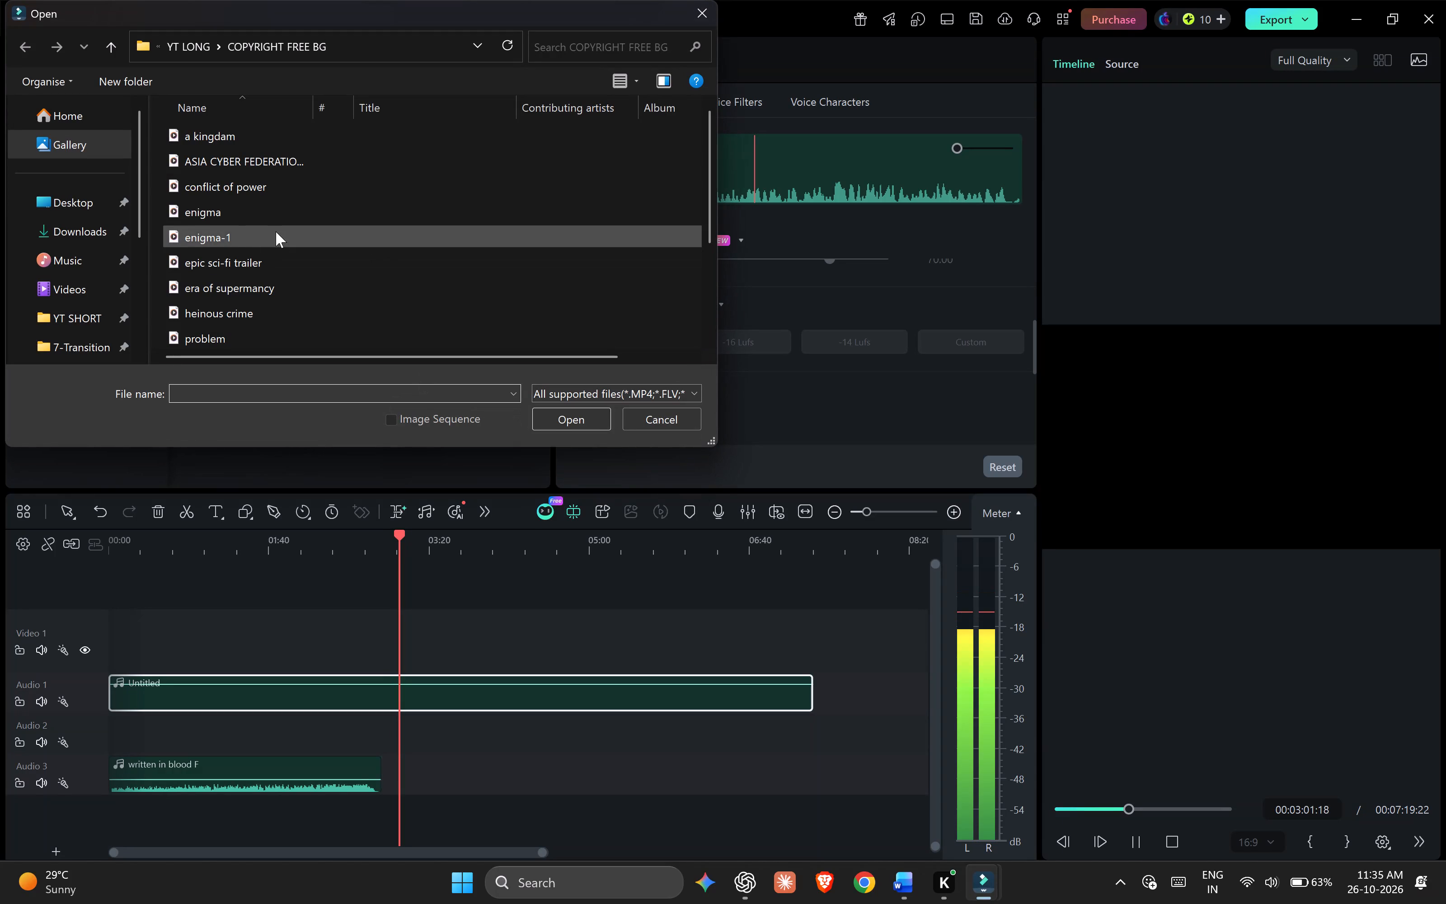
Import the eight music files from "a kingdam" through "heinous crime" in the COPYRIGHT FREE BG folder.
{"action": "left_click_drag", "start_coordinate": [157, 131], "coordinate": [182, 145]}
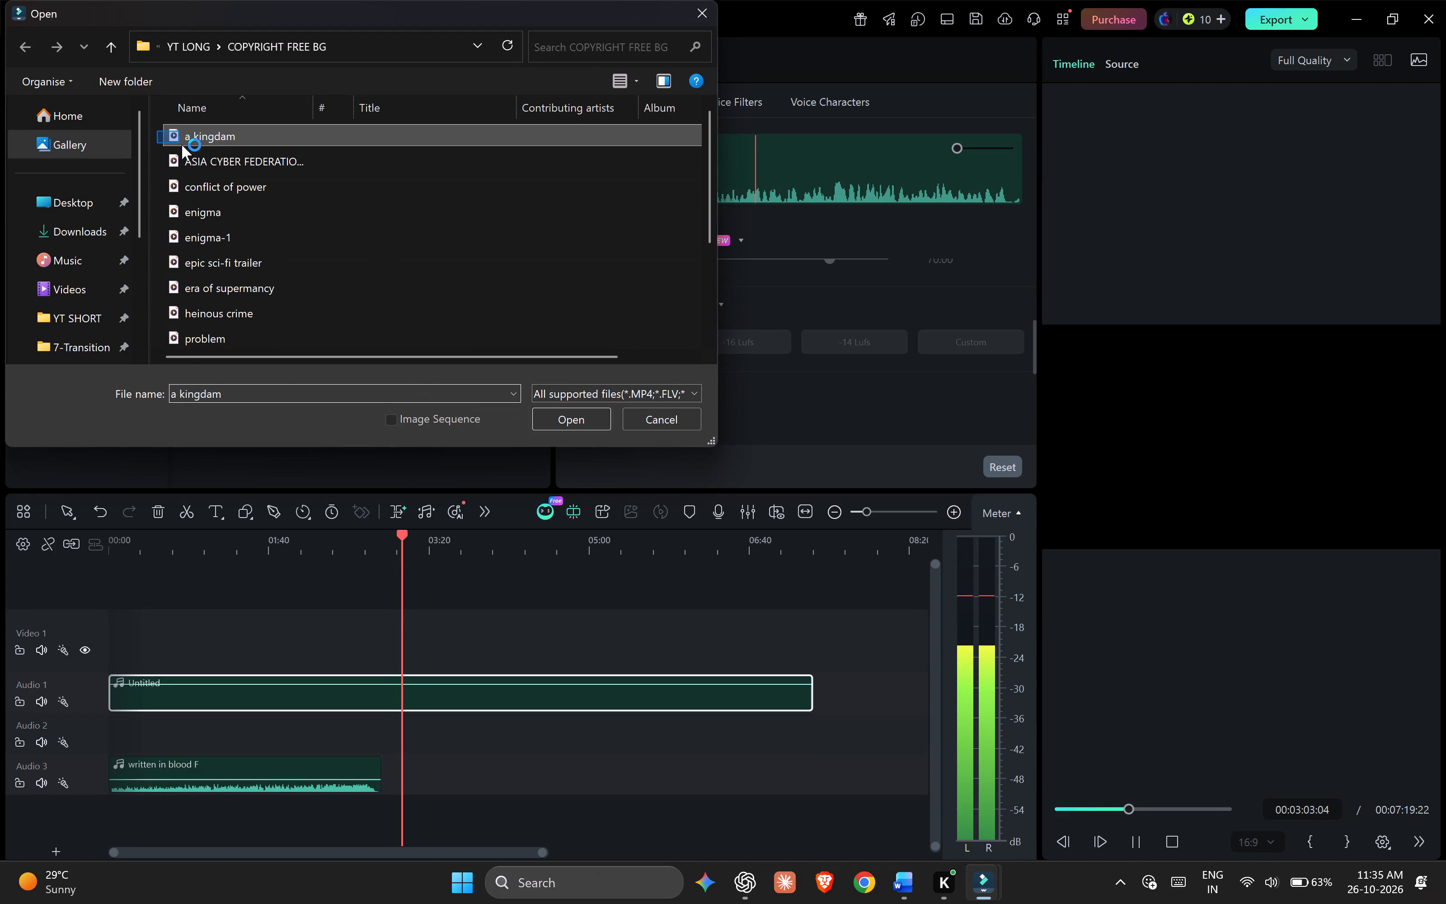
{"action": "left_click_drag", "start_coordinate": [182, 145], "coordinate": [499, 400]}
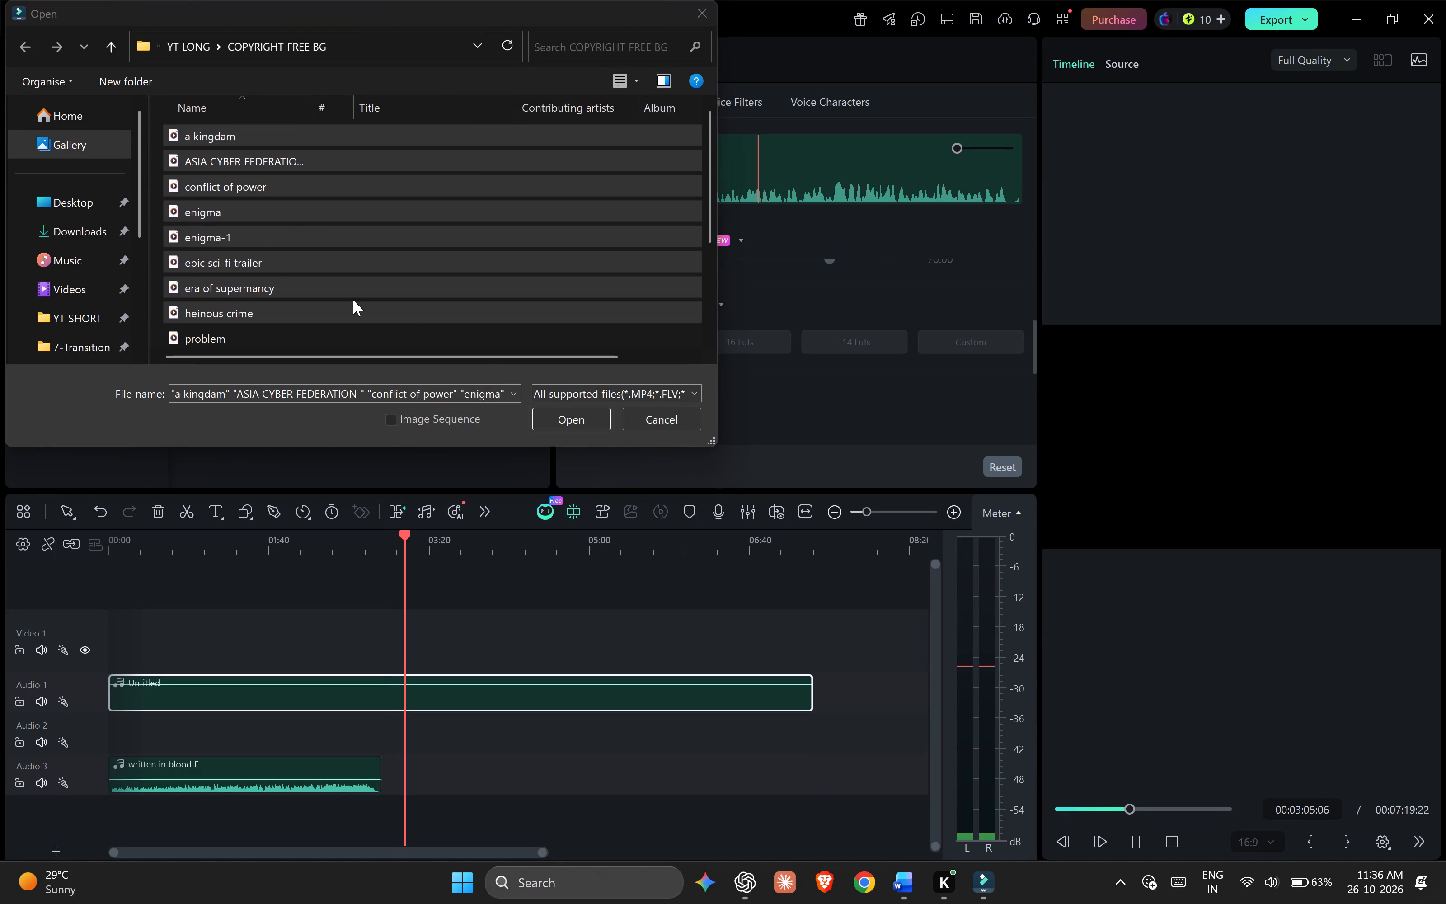
{"action": "scroll", "coordinate": [247, 277], "scroll_direction": "down", "scroll_amount": 7}
{"action": "scroll", "coordinate": [271, 206], "scroll_direction": "up", "scroll_amount": 4}
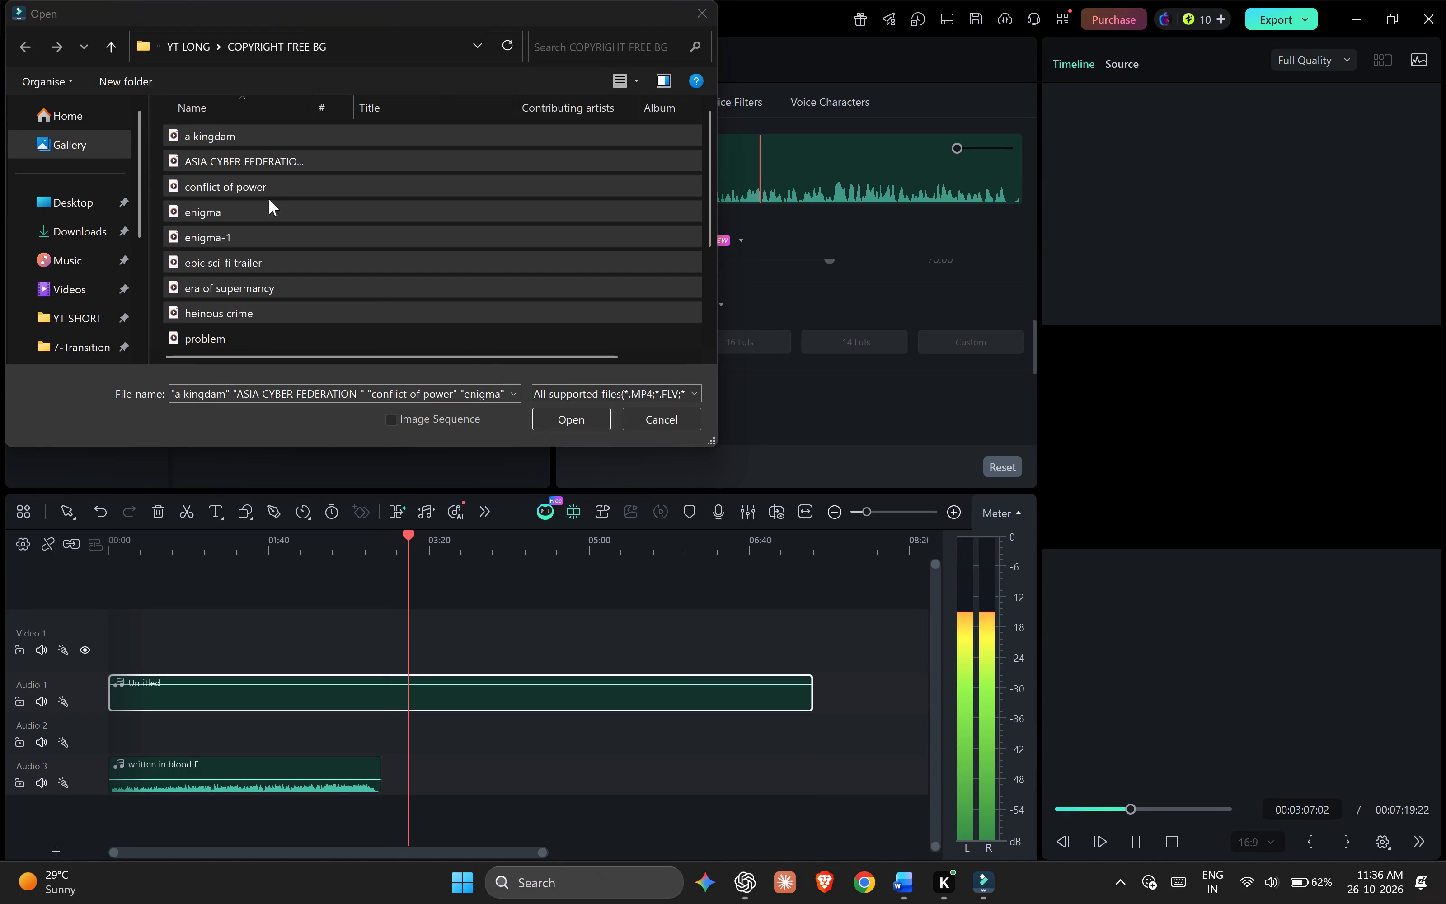
{"action": "left_click", "coordinate": [548, 421]}
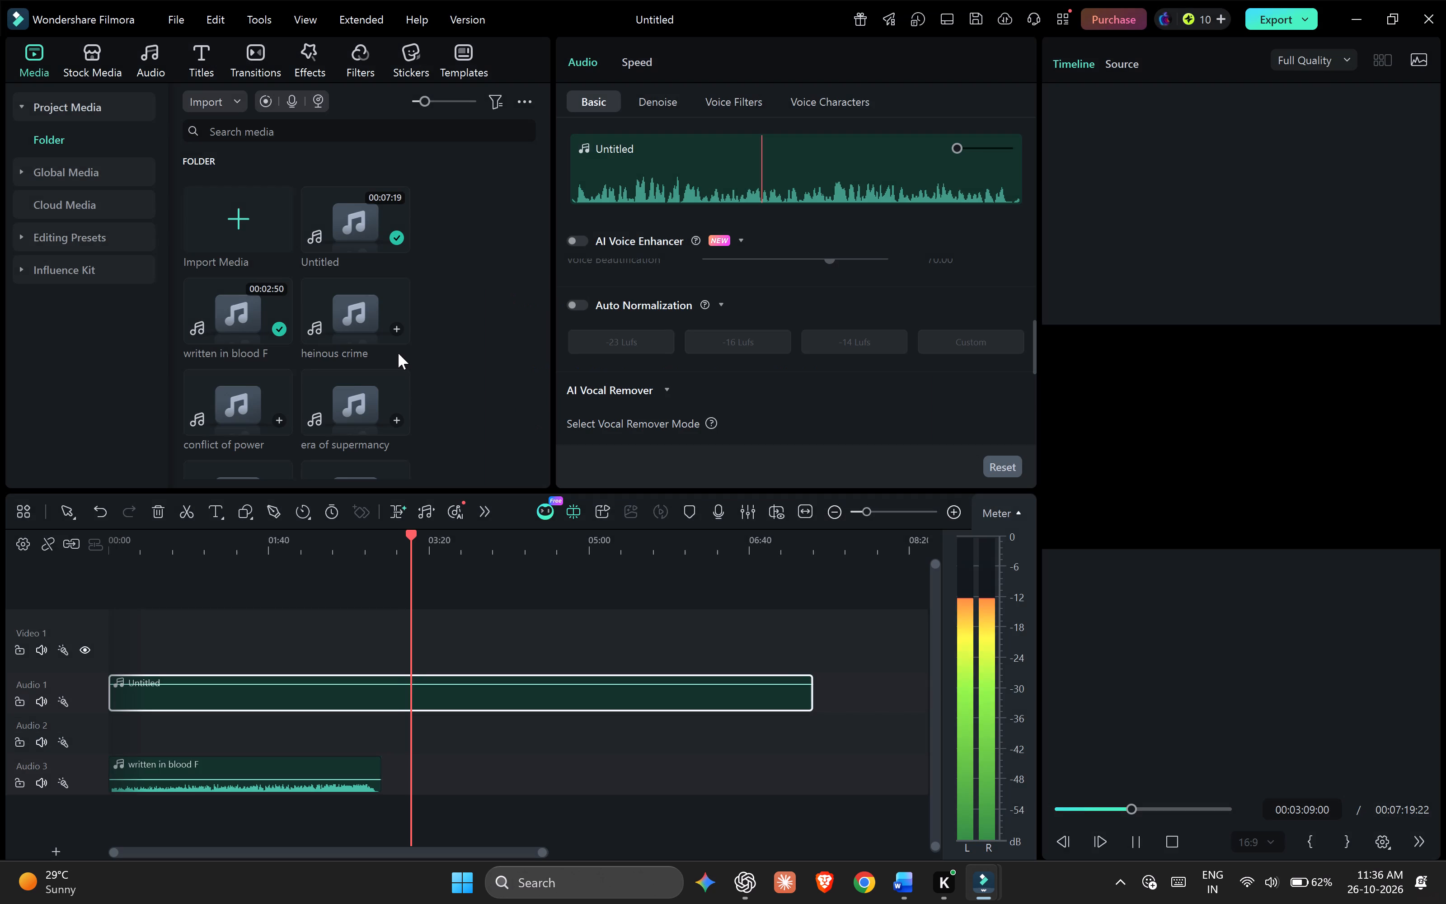
Preview the imported tracks heinous crime, era of supermancy, enigma-1 and a kingdam to choose the next background music.
{"action": "left_click", "coordinate": [346, 326]}
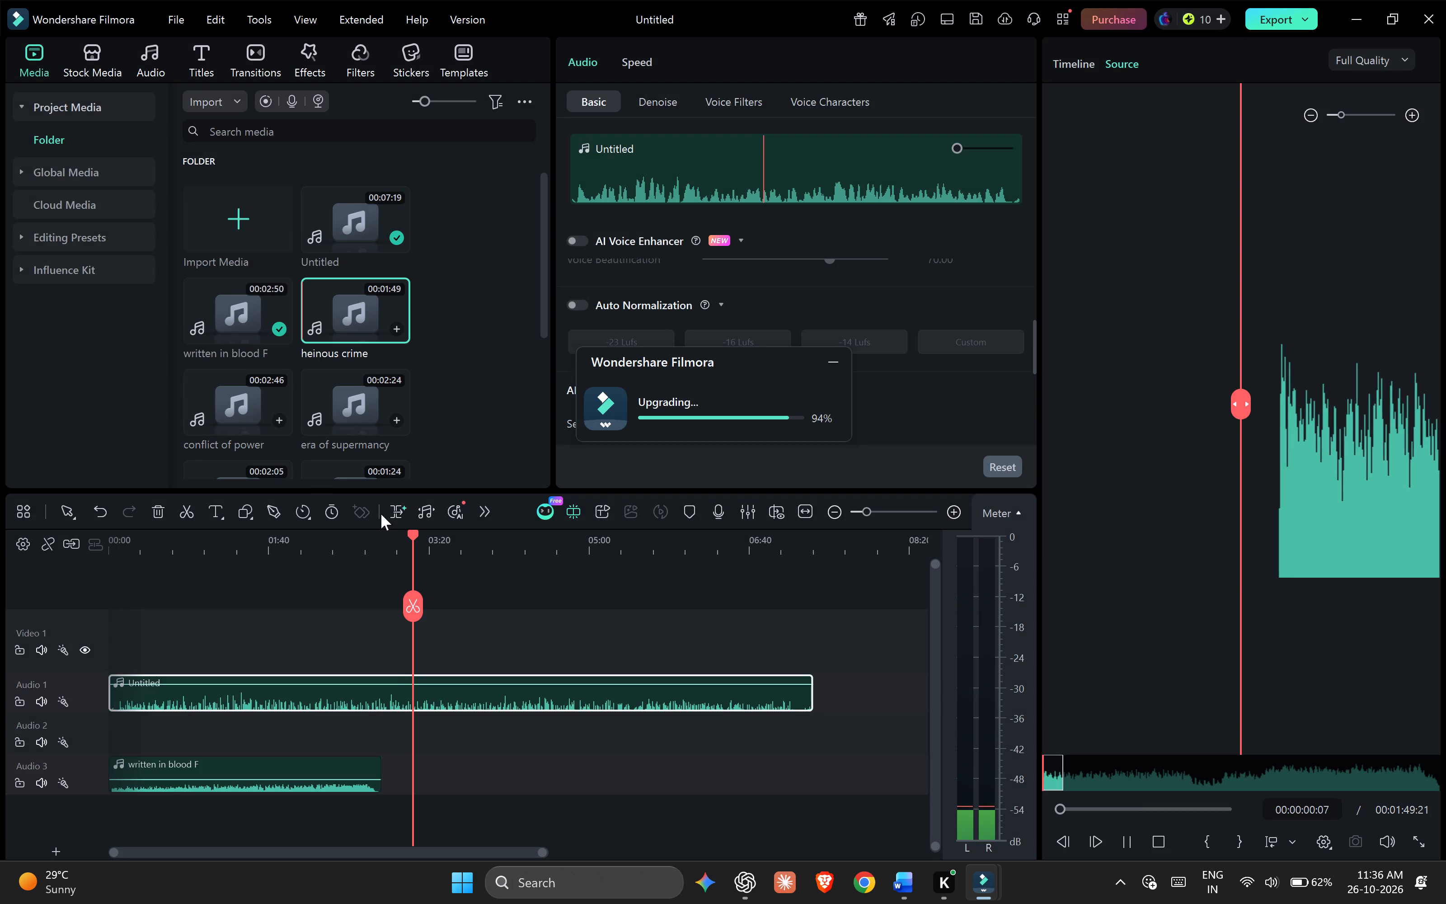
{"action": "left_click", "coordinate": [332, 397]}
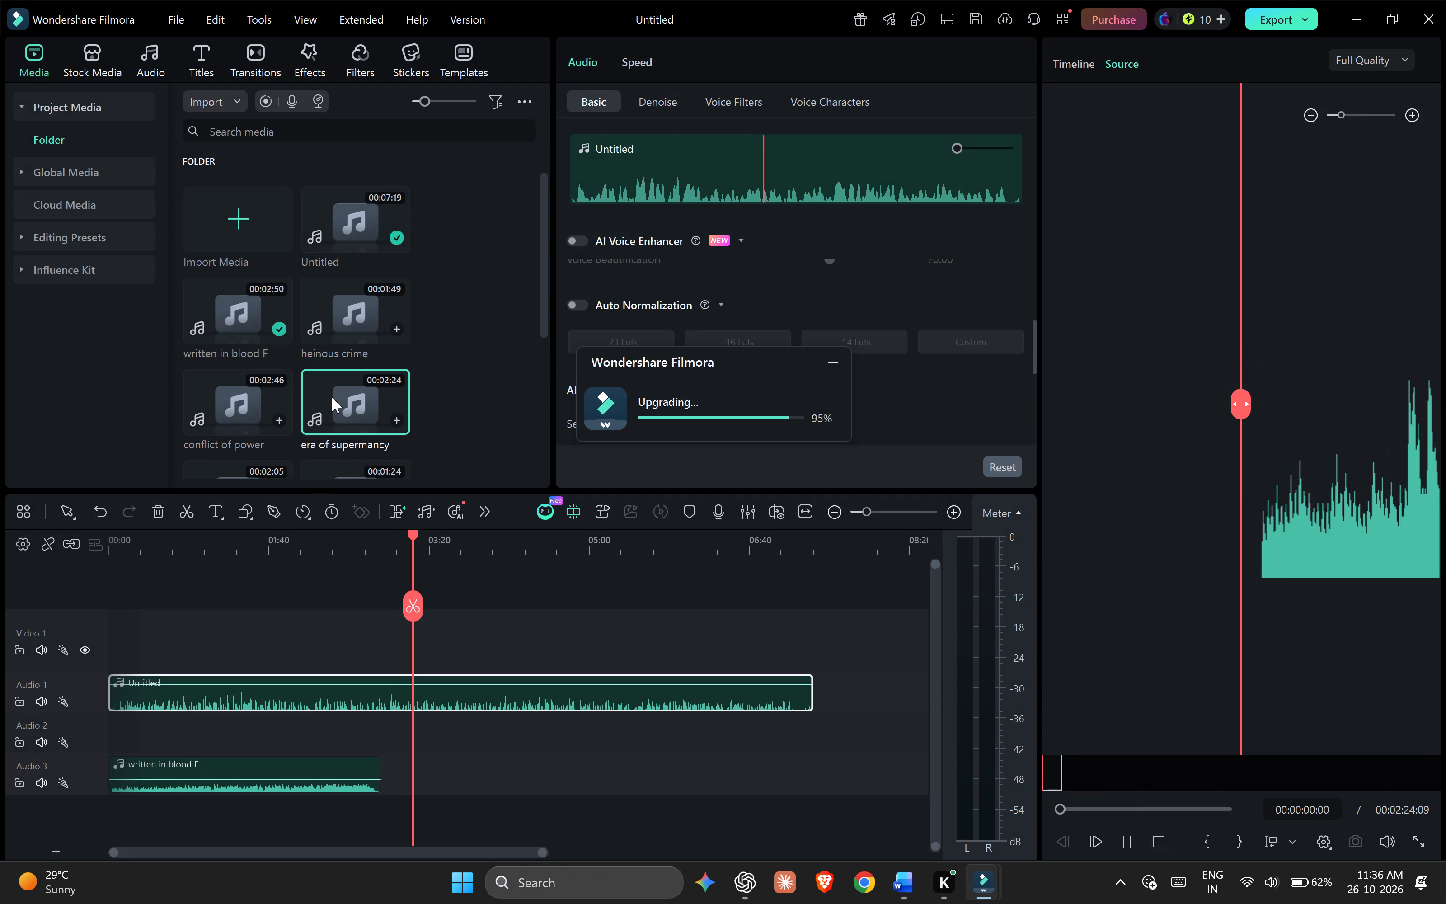
{"action": "scroll", "coordinate": [412, 384], "scroll_direction": "down", "scroll_amount": 1}
{"action": "left_click", "coordinate": [364, 386]}
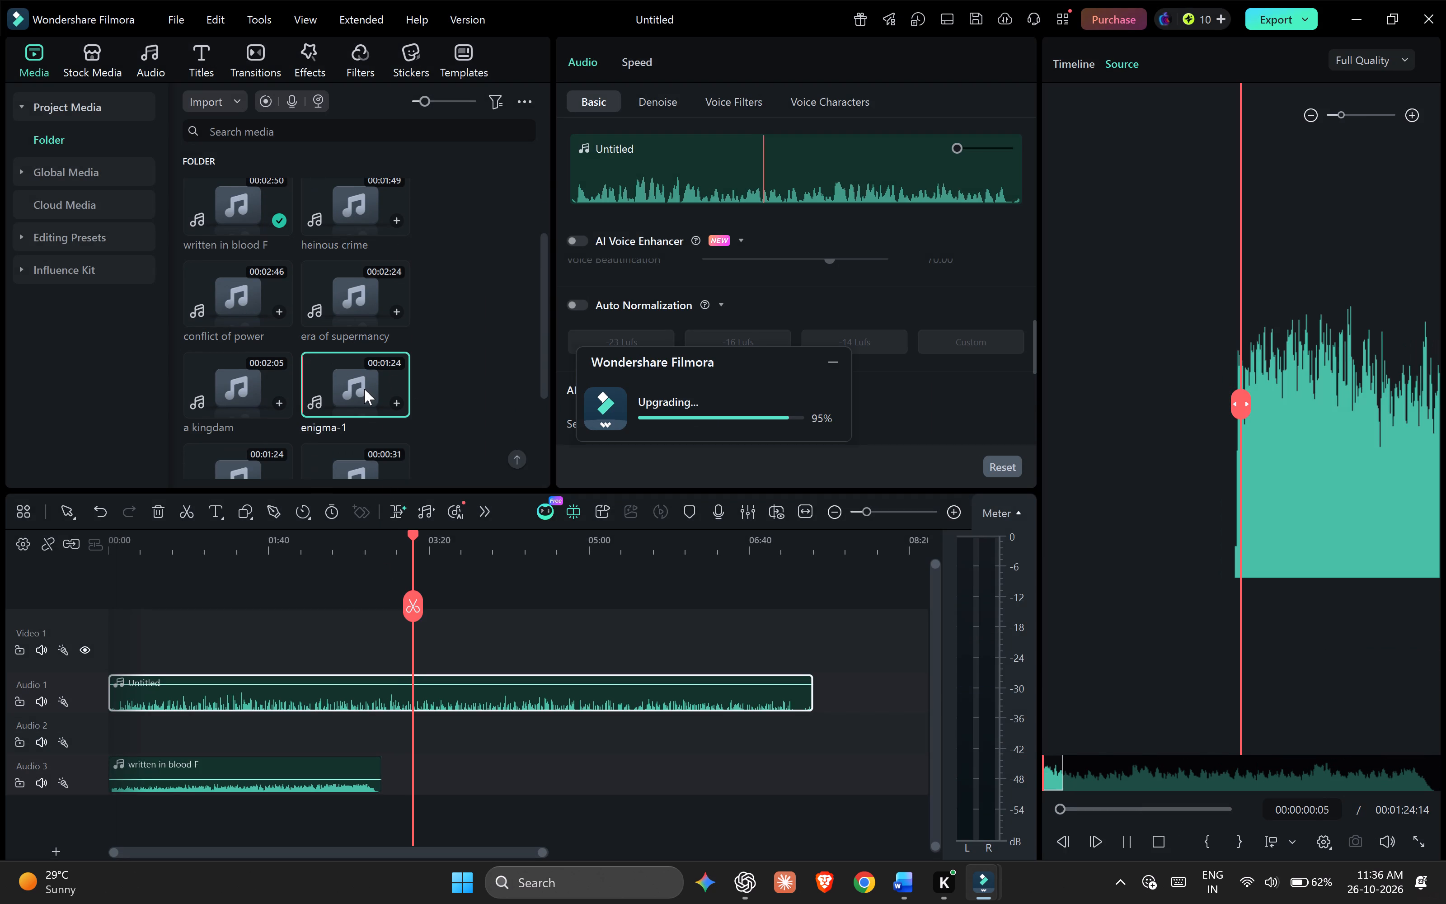
{"action": "left_click", "coordinate": [237, 378]}
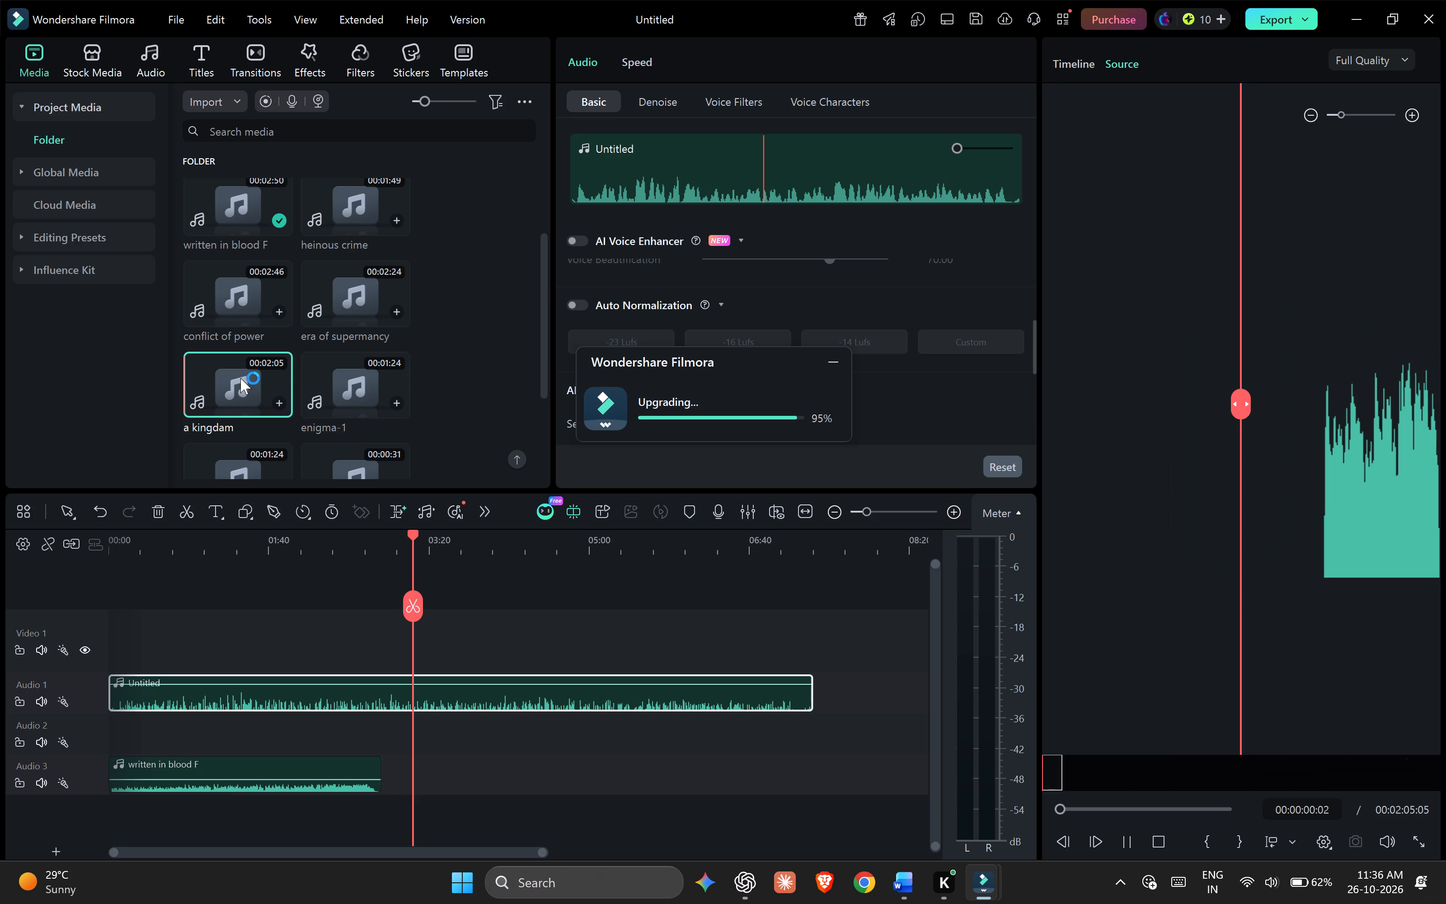
{"action": "scroll", "coordinate": [466, 361], "scroll_direction": "down", "scroll_amount": 1}
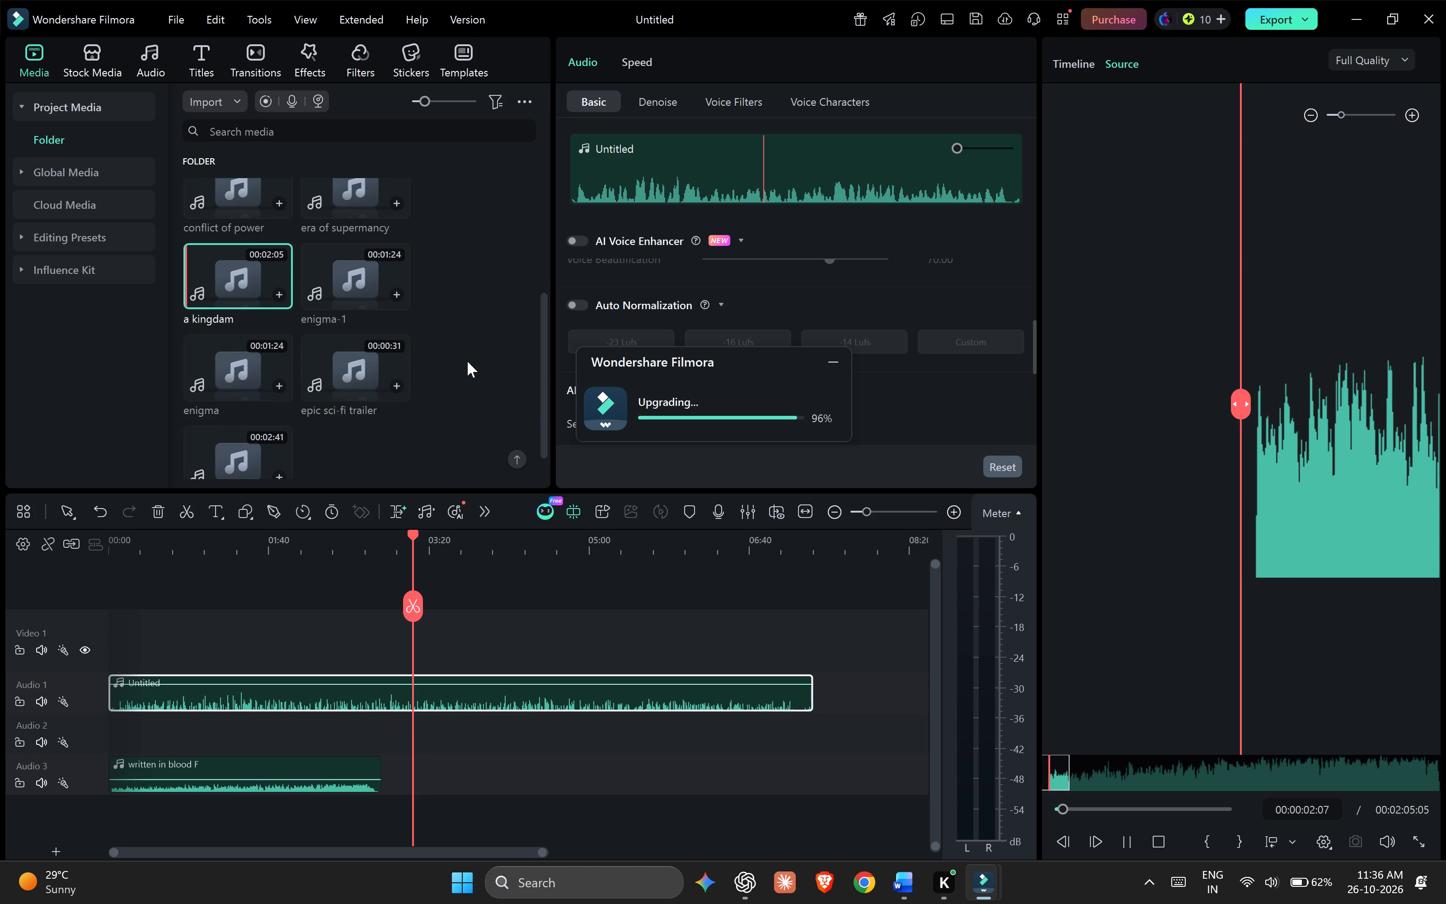
Place the "a kingdam" track on Audio 3 directly after the "written in blood F" clip.
{"action": "left_click_drag", "start_coordinate": [232, 282], "coordinate": [367, 667]}
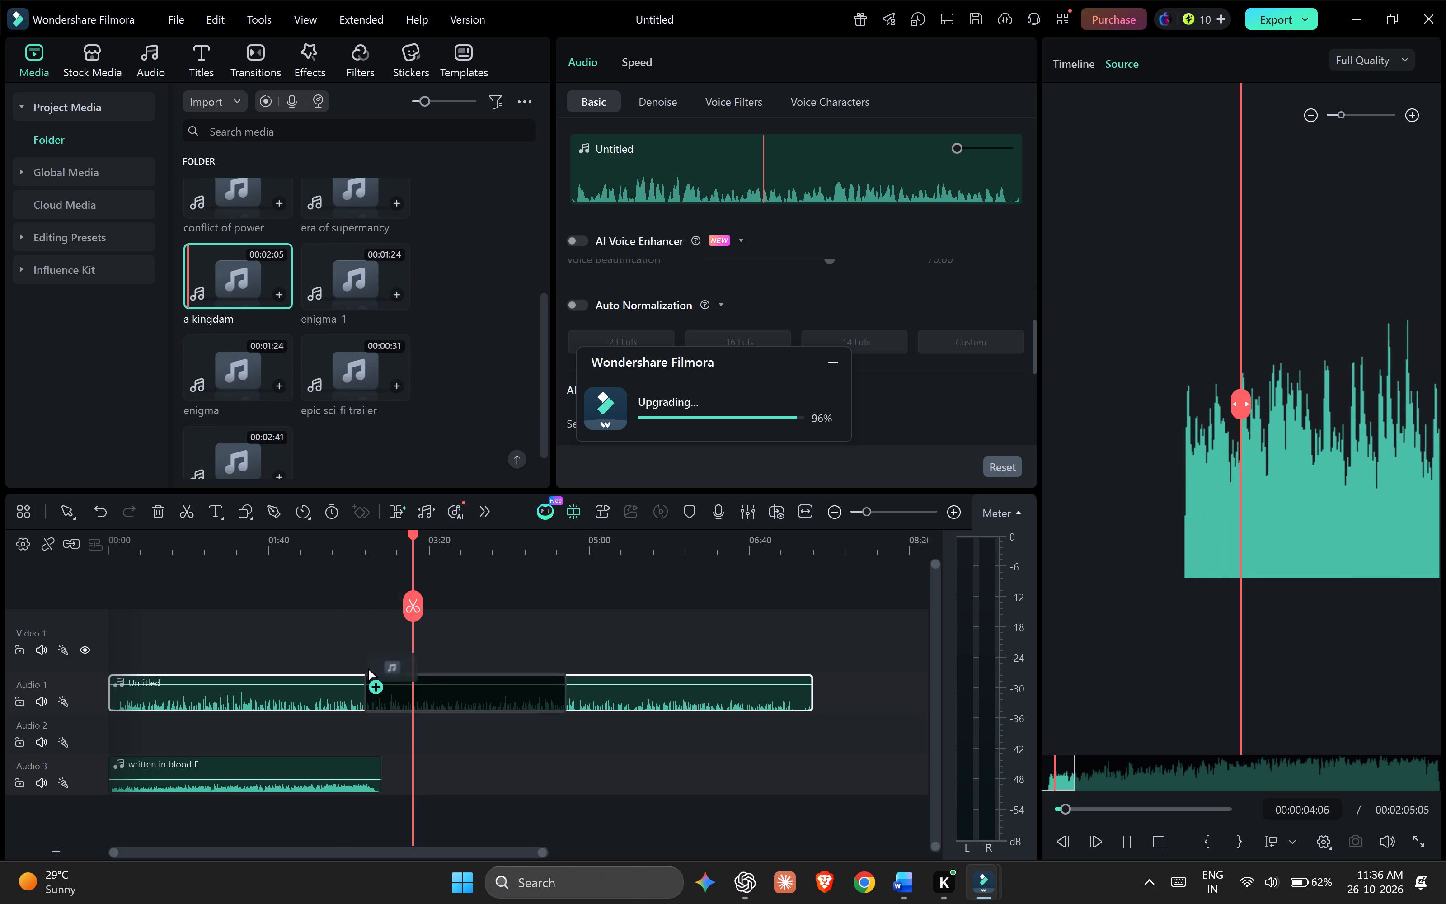
{"action": "left_click_drag", "start_coordinate": [367, 667], "coordinate": [379, 764]}
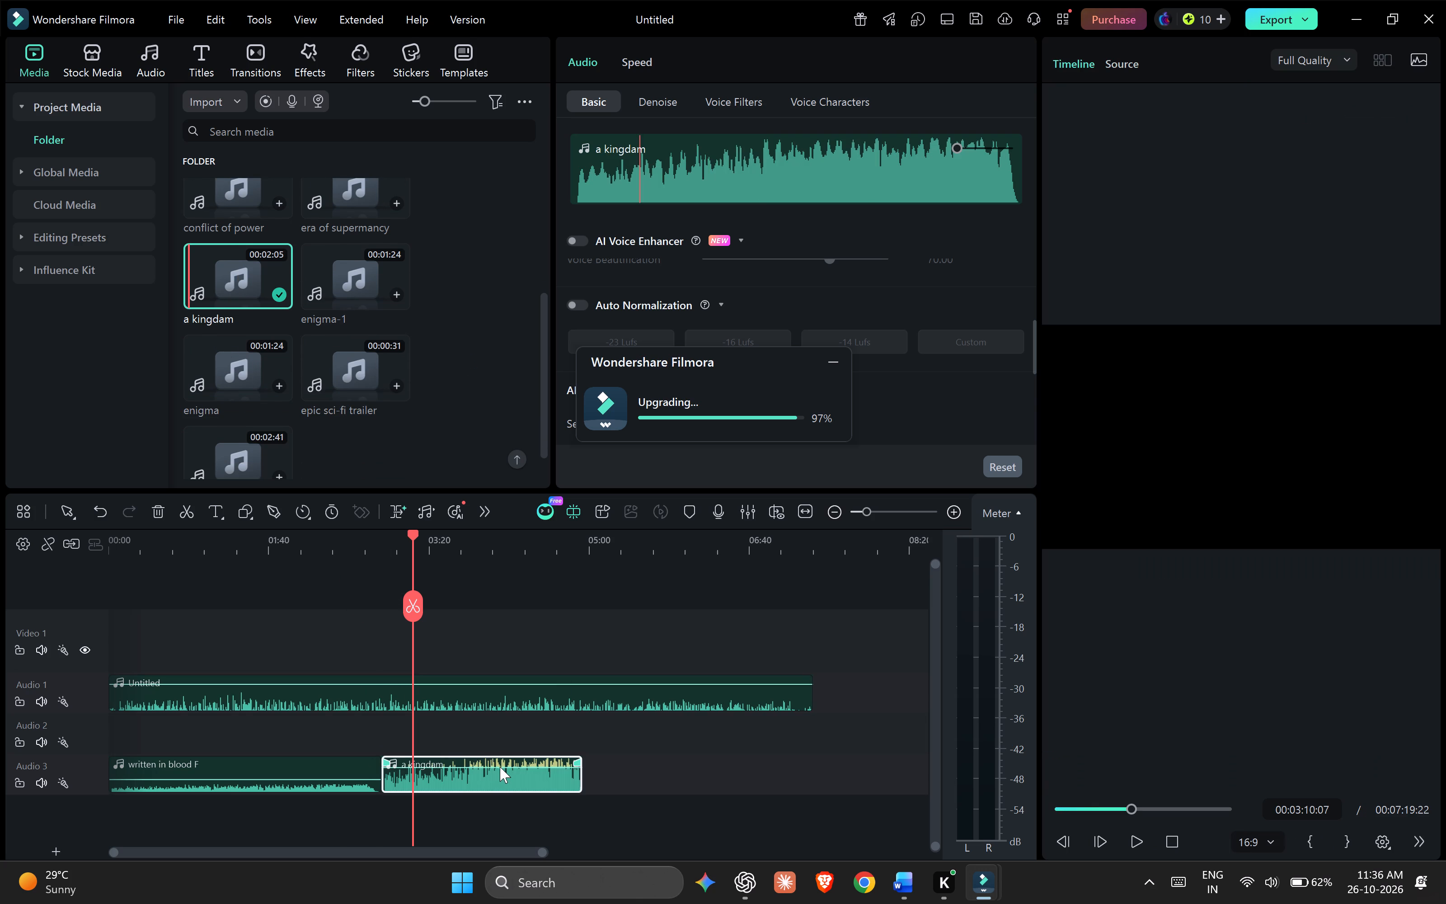
Lower the volume of the "a kingdam" clip to about -27.41 dB.
{"action": "left_click_drag", "start_coordinate": [502, 767], "coordinate": [511, 781]}
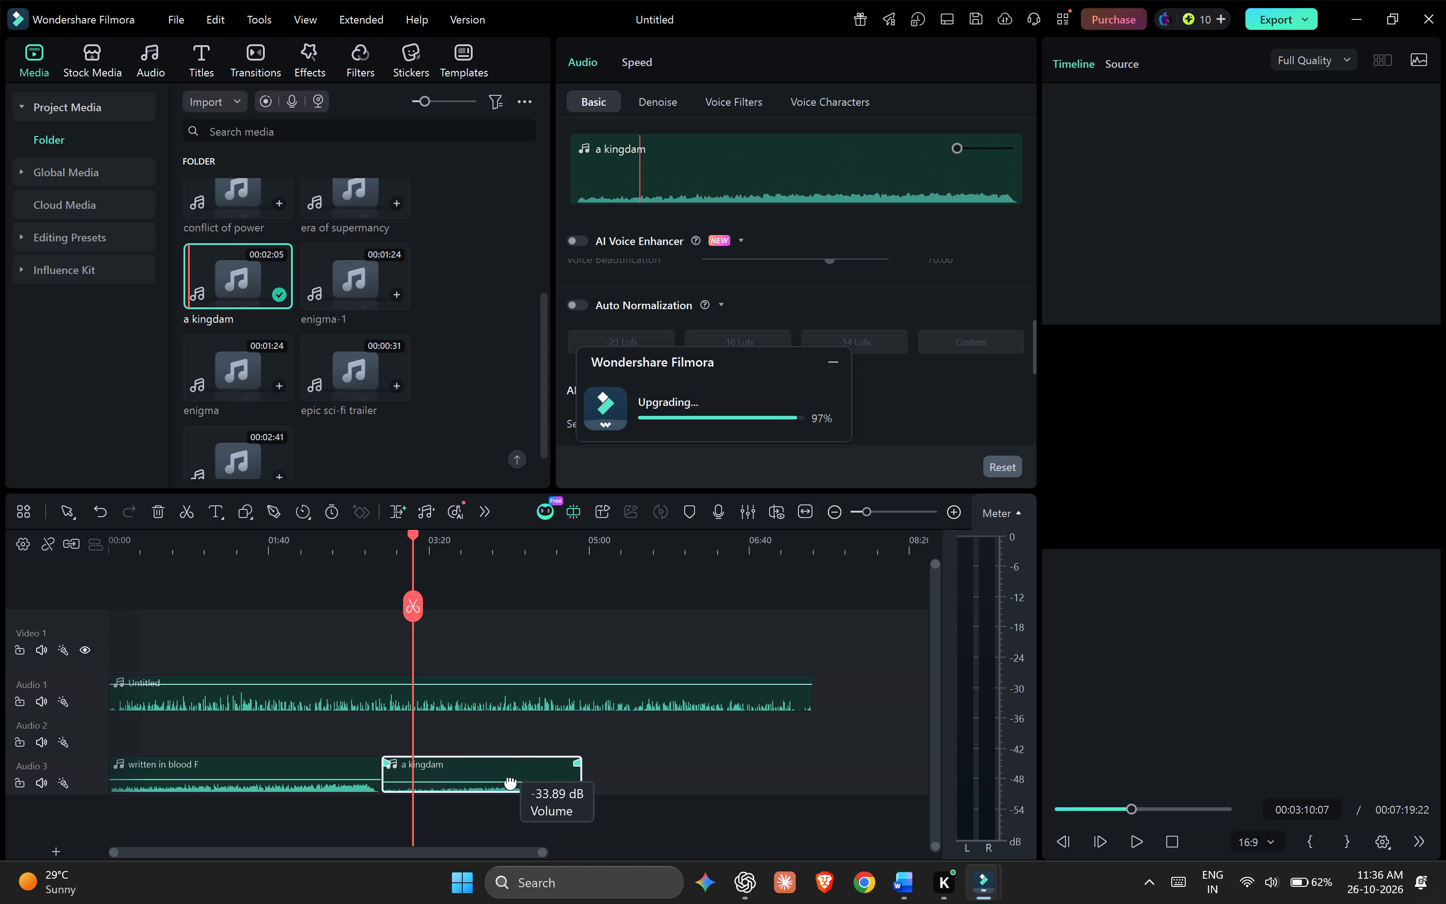
{"action": "left_click_drag", "start_coordinate": [511, 781], "coordinate": [507, 779]}
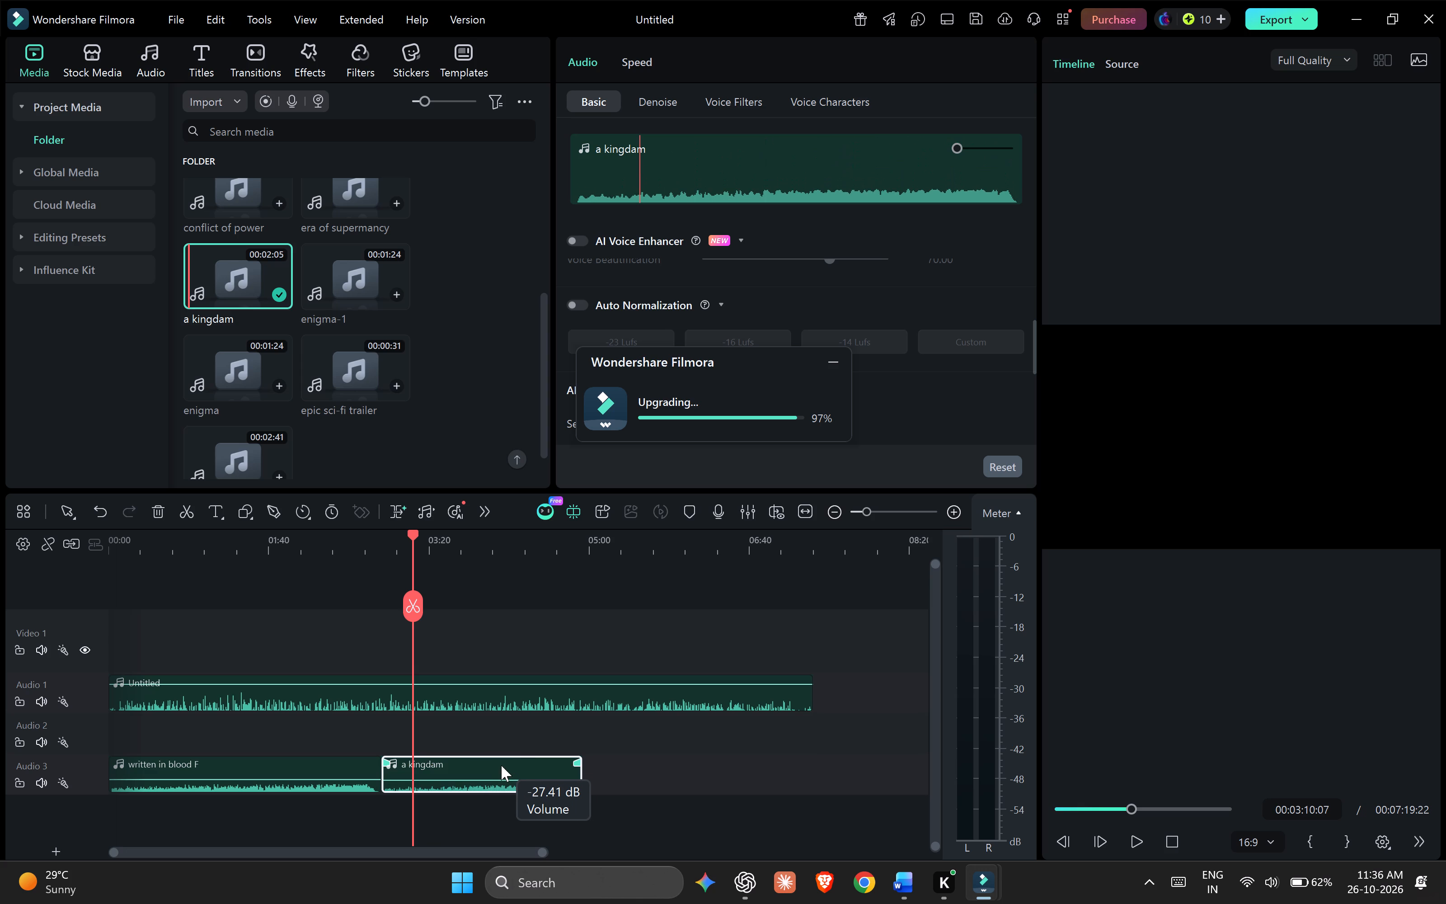
Play the timeline from shortly before the end of "written in blood F" to check the change to "a kingdam".
{"action": "left_click_drag", "start_coordinate": [413, 537], "coordinate": [365, 552]}
{"action": "key", "text": "space"}
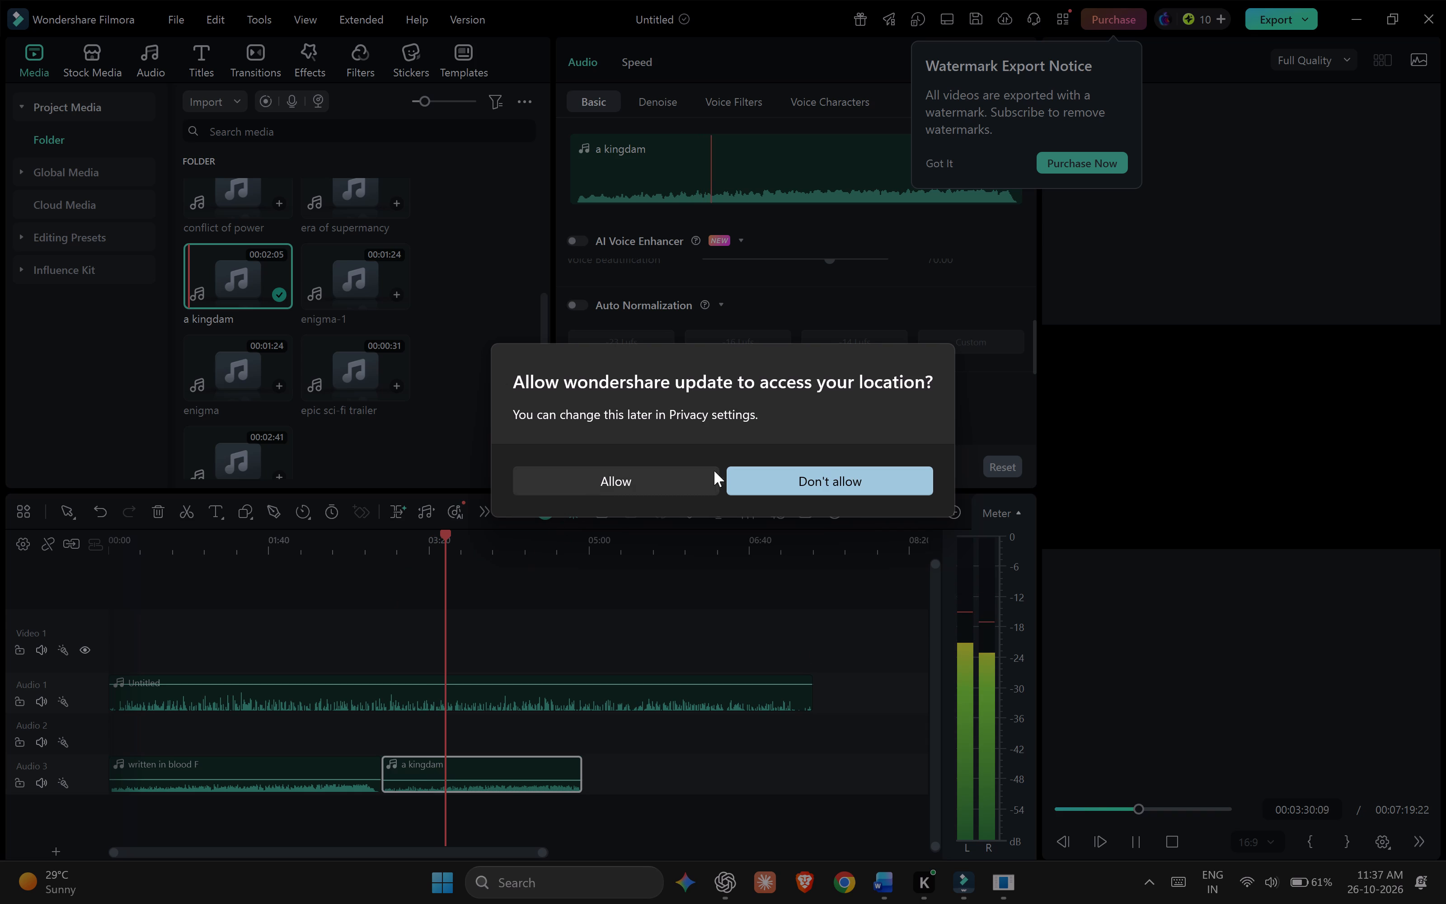
Deny the Wondershare update access to the location and dismiss the watermark export notice.
{"action": "left_click", "coordinate": [771, 494]}
{"action": "left_click", "coordinate": [939, 156]}
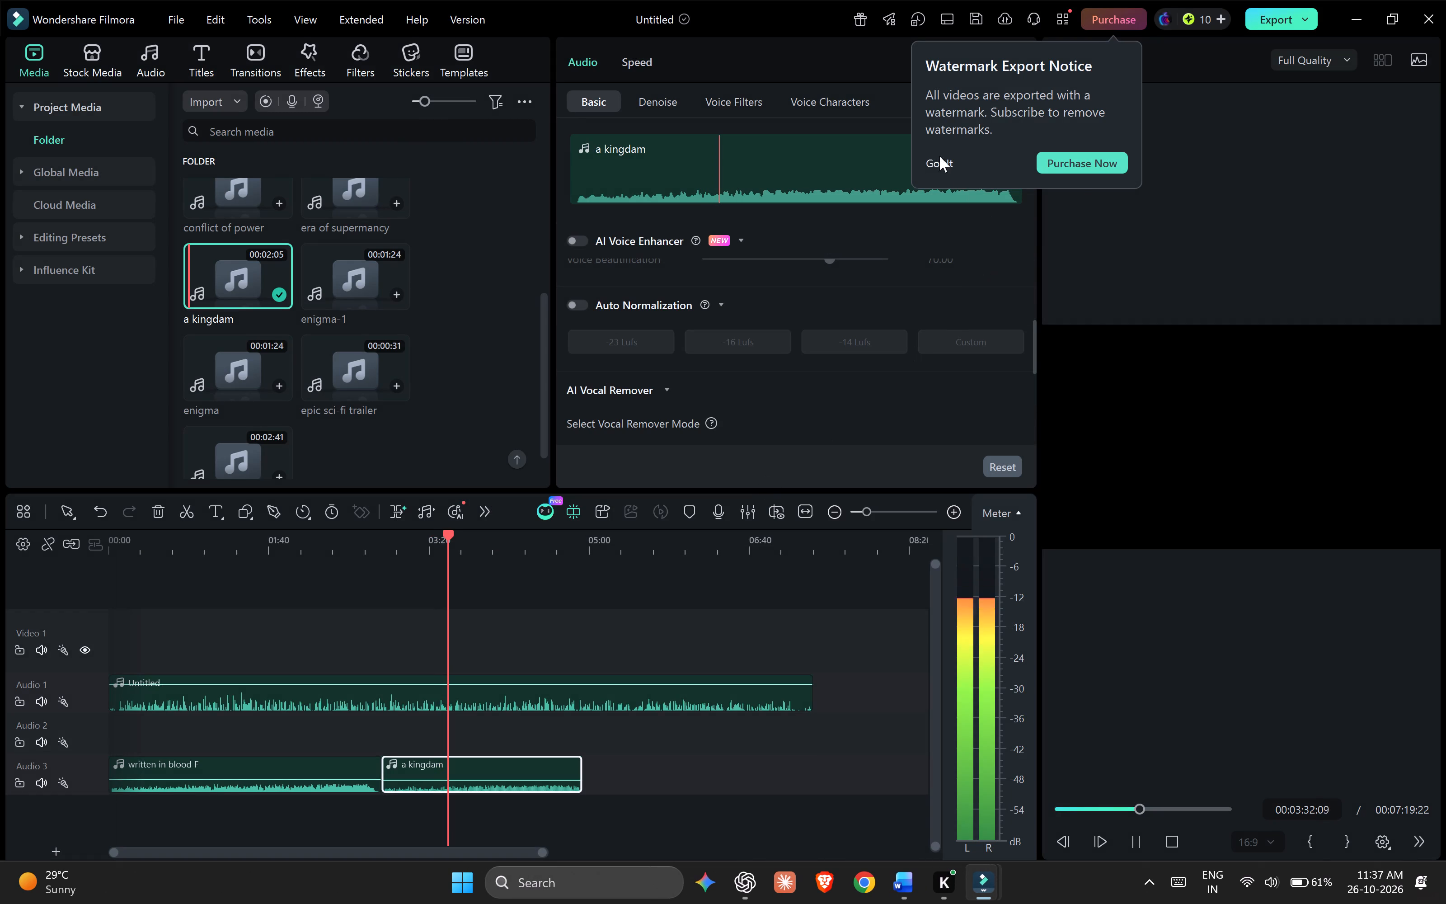
{"action": "left_click", "coordinate": [901, 453]}
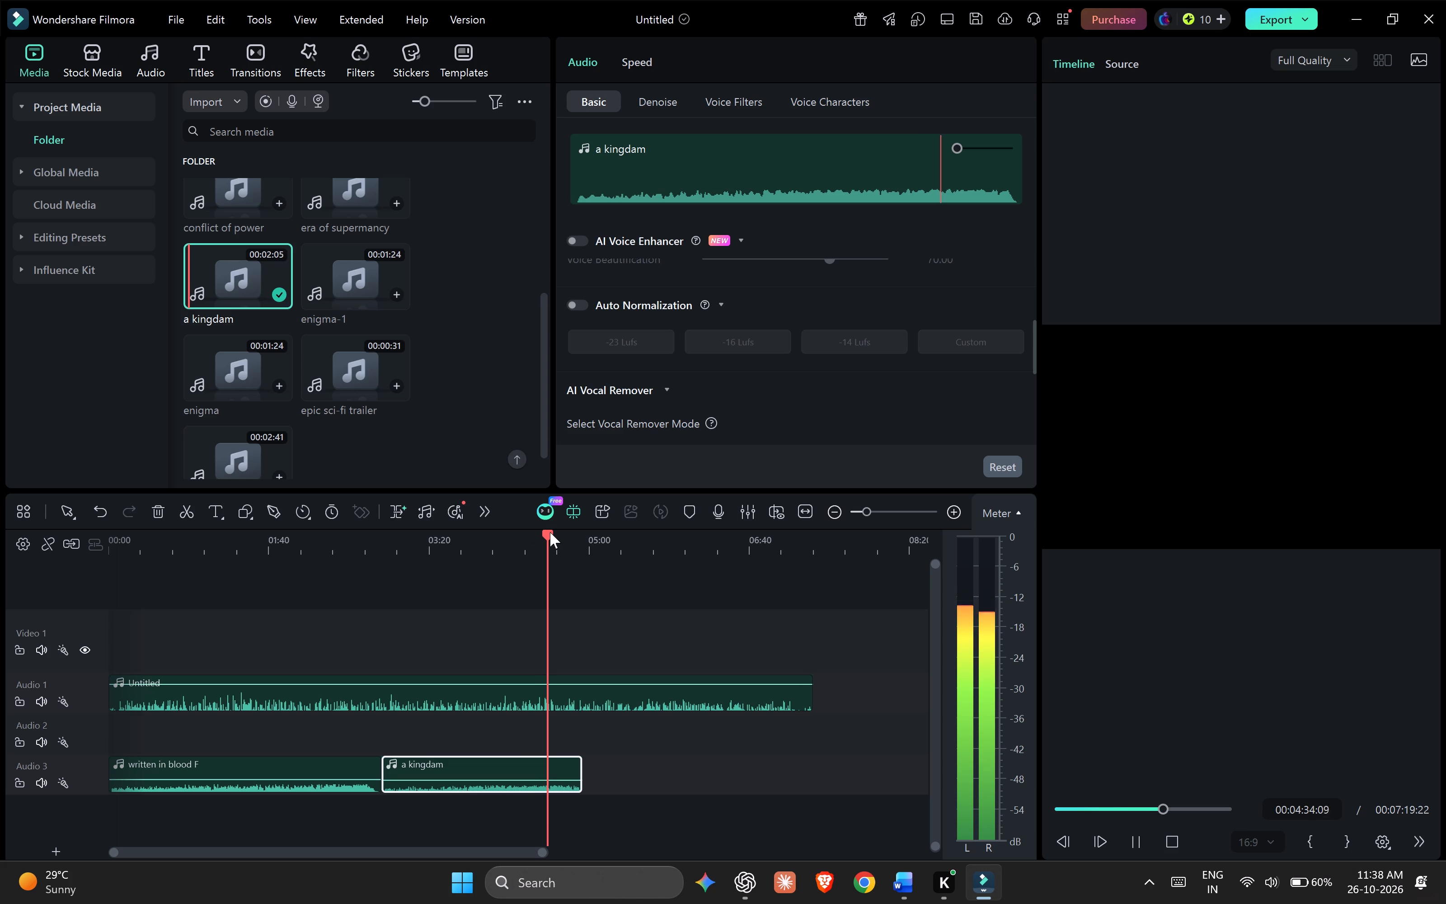
Return the playhead to the start of the timeline and close the project.
{"action": "left_click_drag", "start_coordinate": [551, 533], "coordinate": [61, 613]}
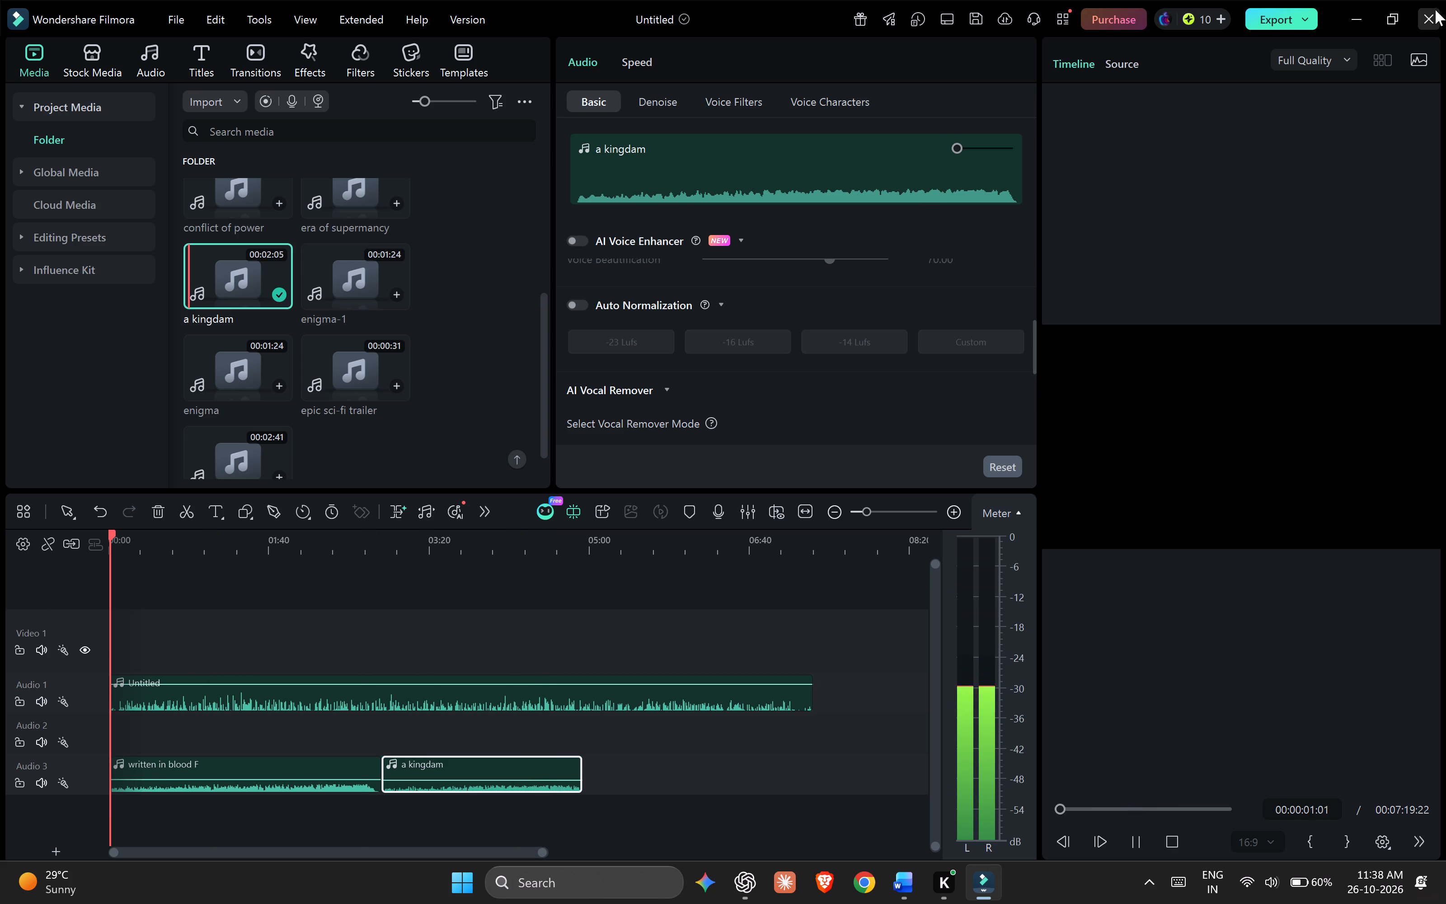
{"action": "left_click", "coordinate": [1435, 9]}
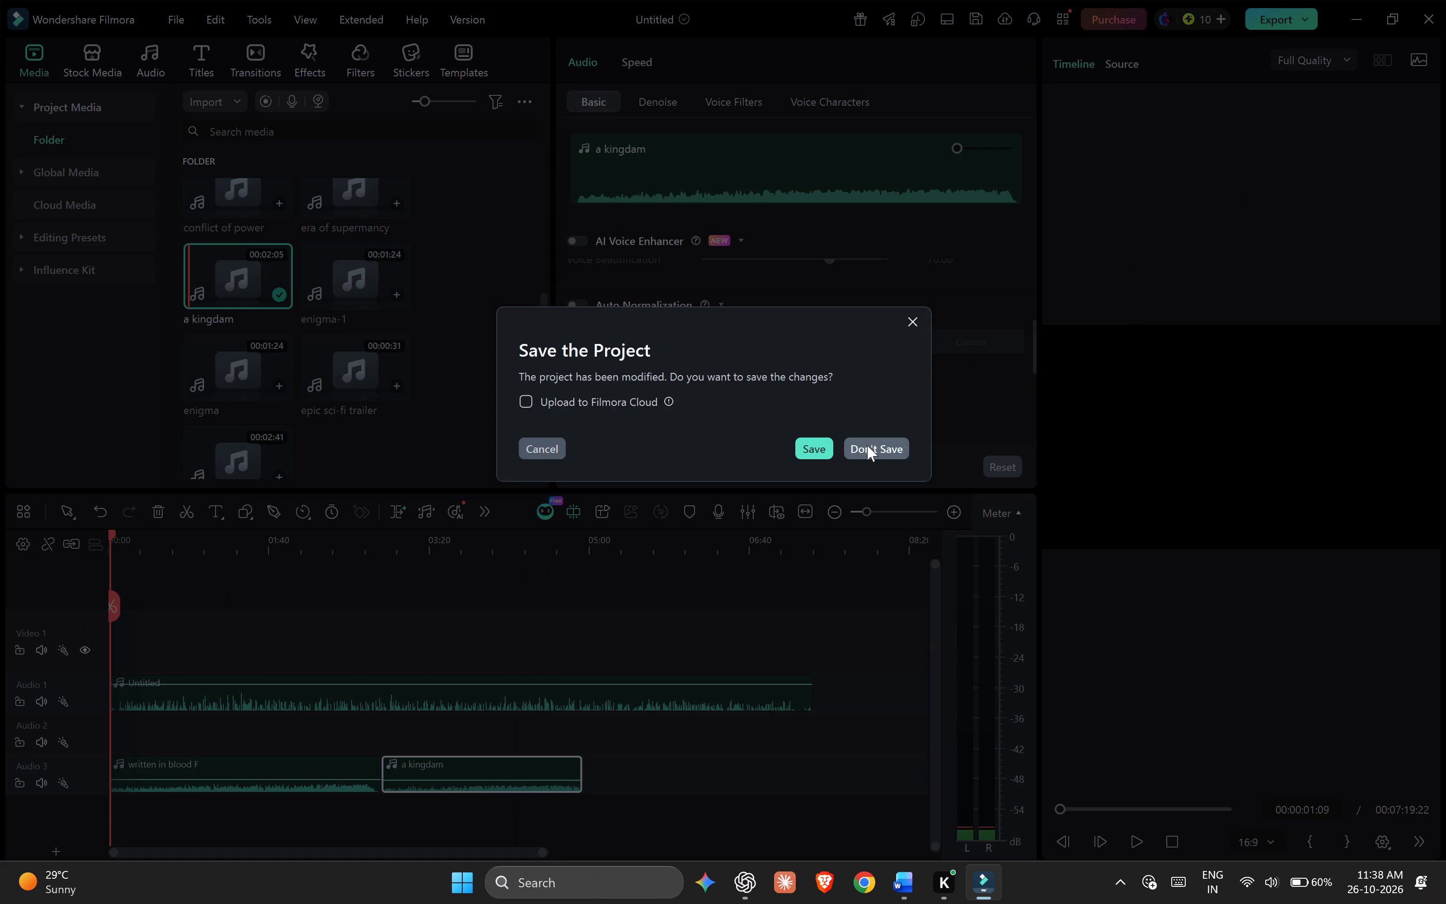
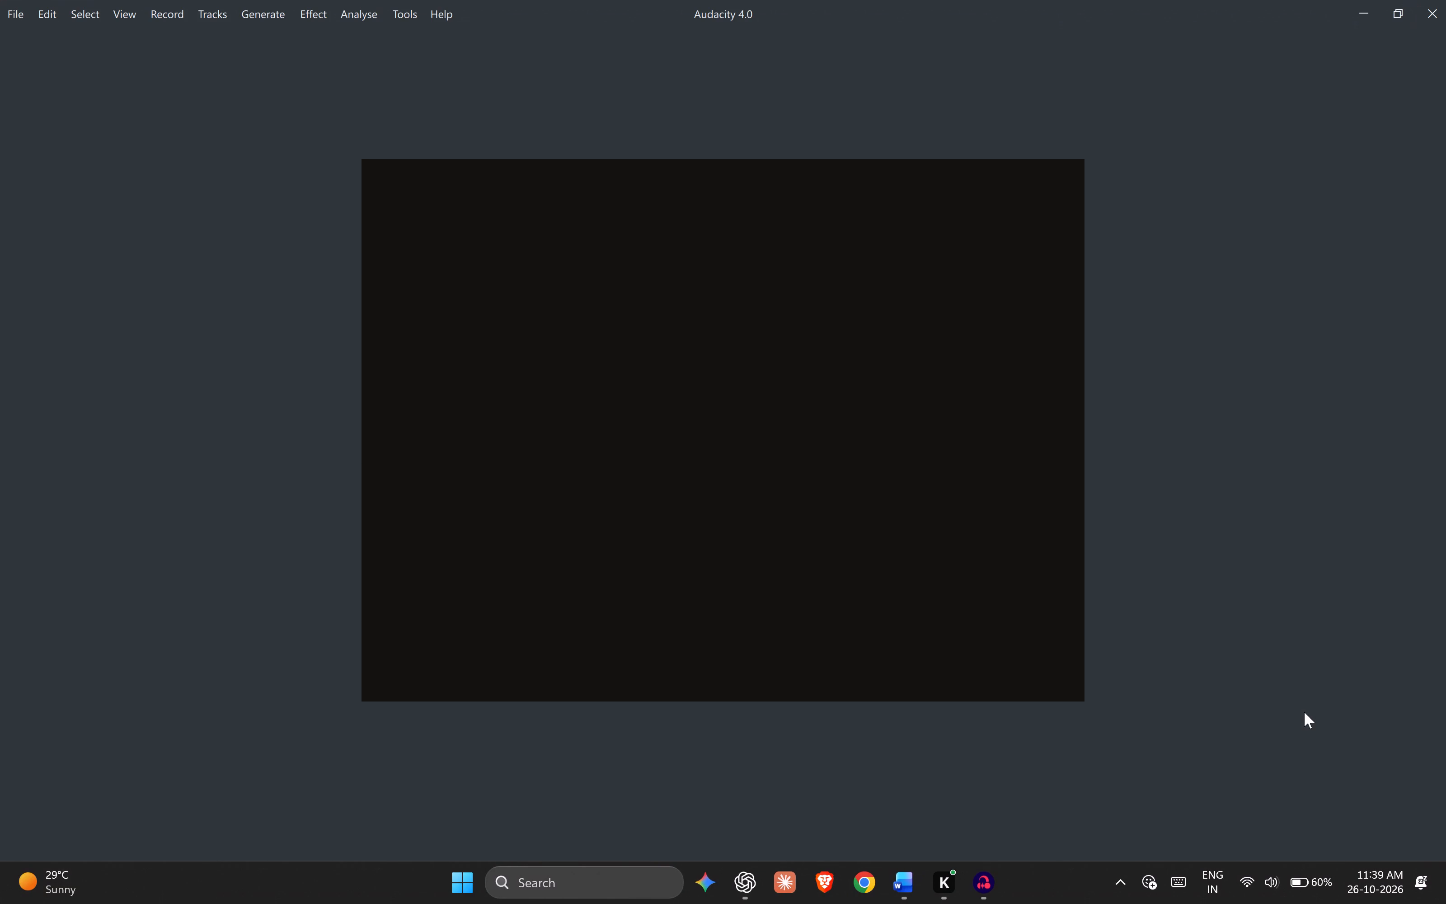
Dismiss the Audacity welcome dialog and start recording a new audio track in the empty project.
{"action": "left_click", "coordinate": [290, 344]}
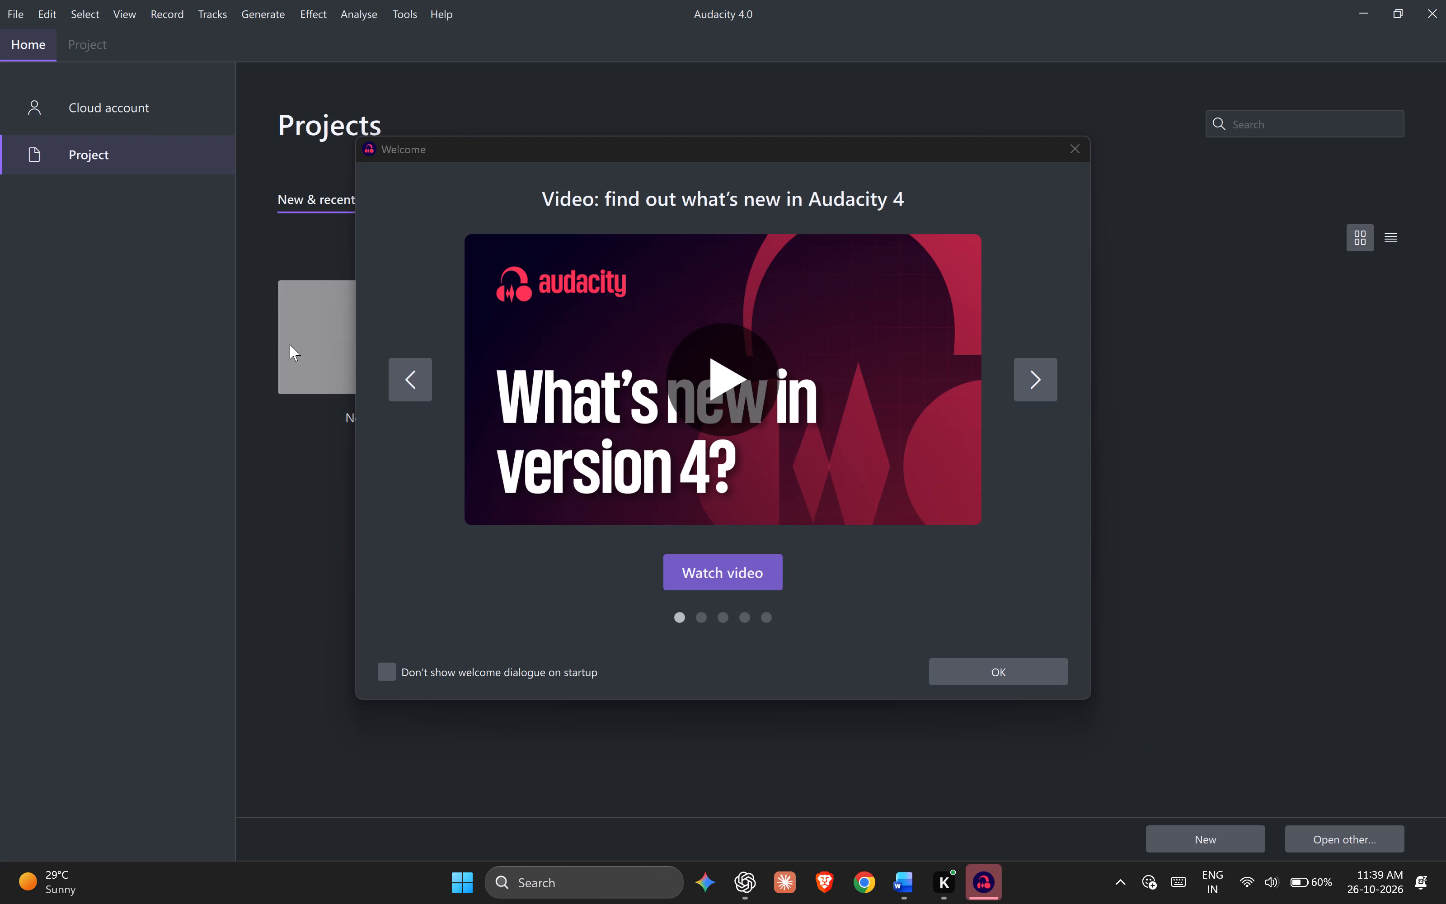
{"action": "left_click", "coordinate": [1075, 142]}
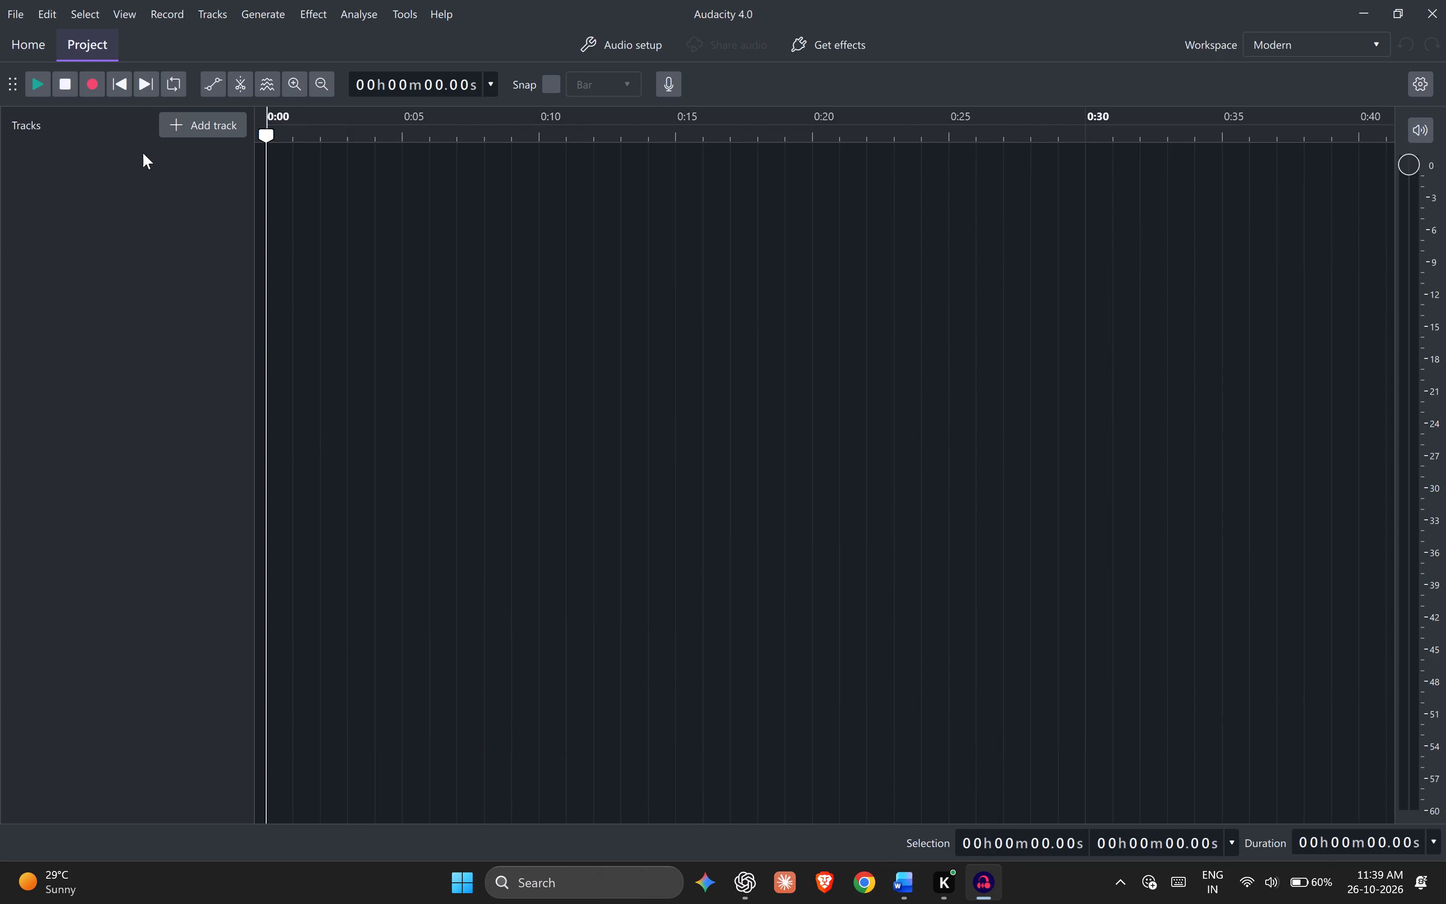
{"action": "left_click", "coordinate": [85, 83]}
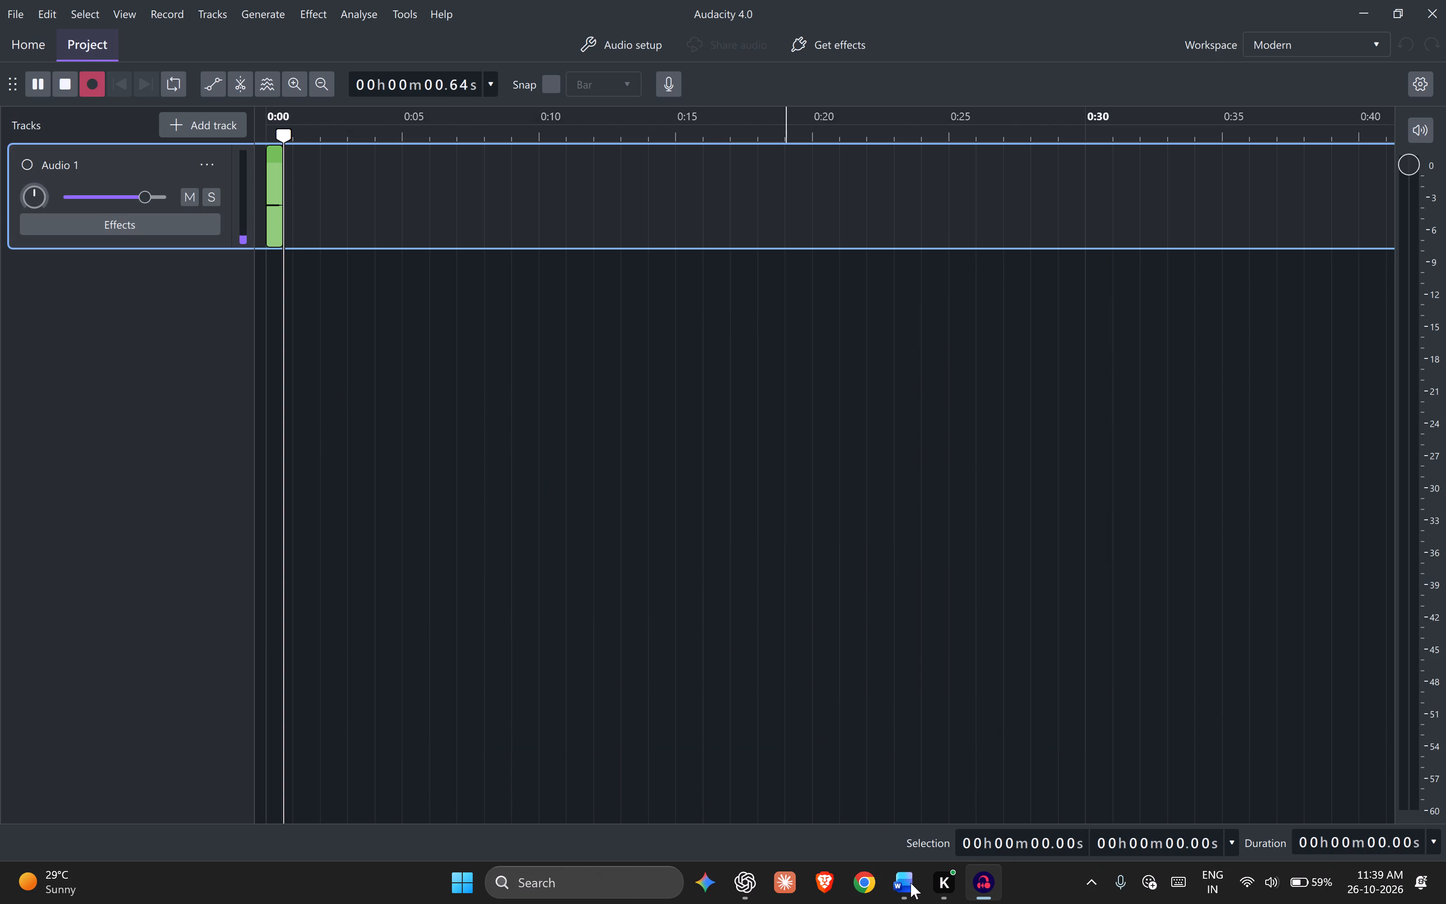
Switch to the Word script, follow its voice-over text through the "AUR ISI FAKE IMAGE" row while recording, and stop the recording in Audacity.
{"action": "left_click", "coordinate": [910, 881]}
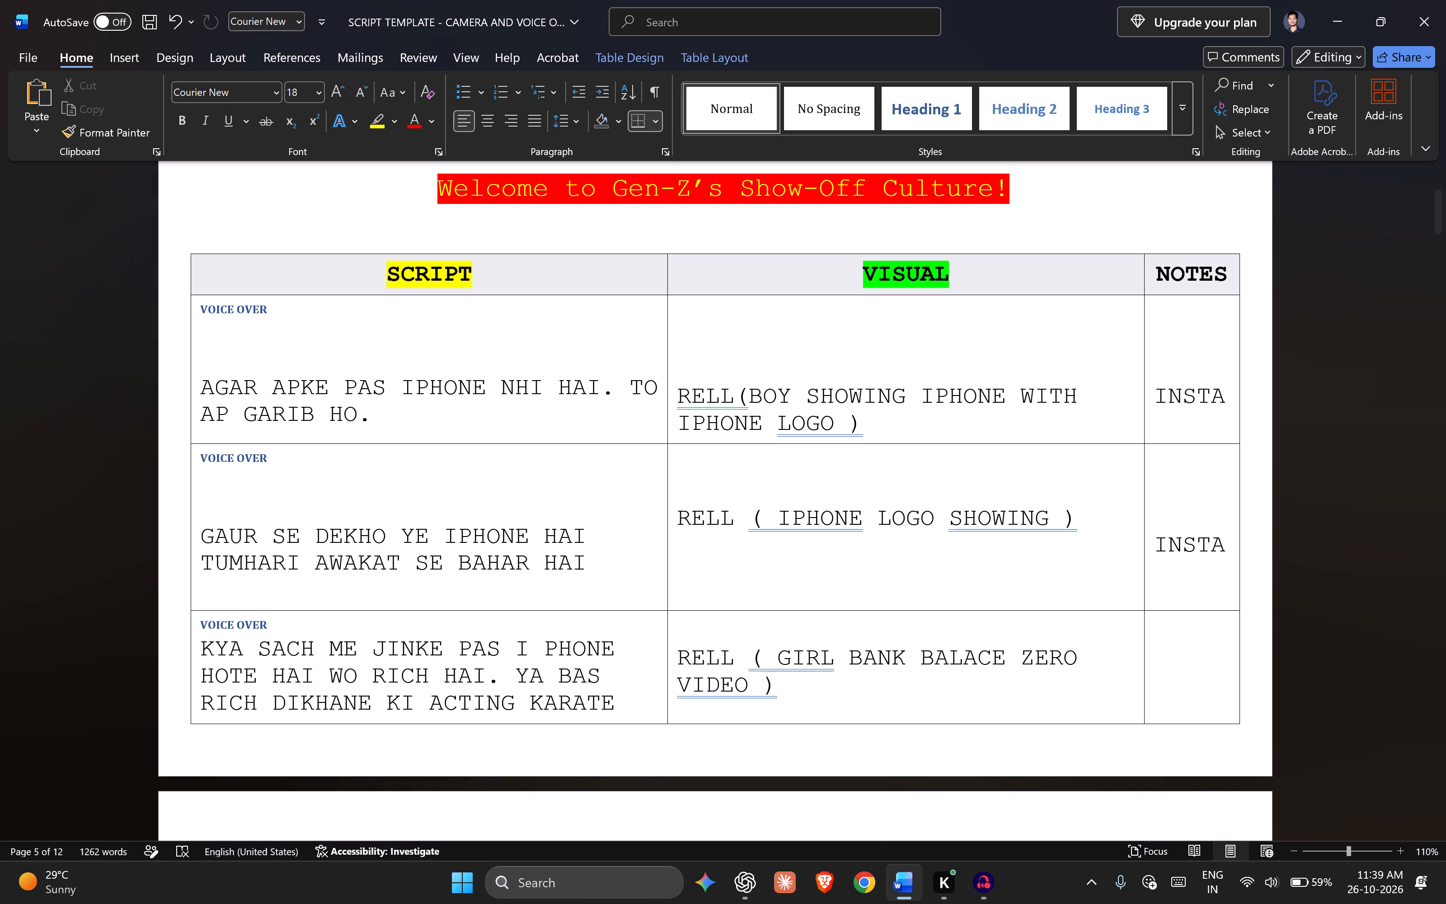
{"action": "scroll", "coordinate": [949, 530], "scroll_direction": "down", "scroll_amount": 2}
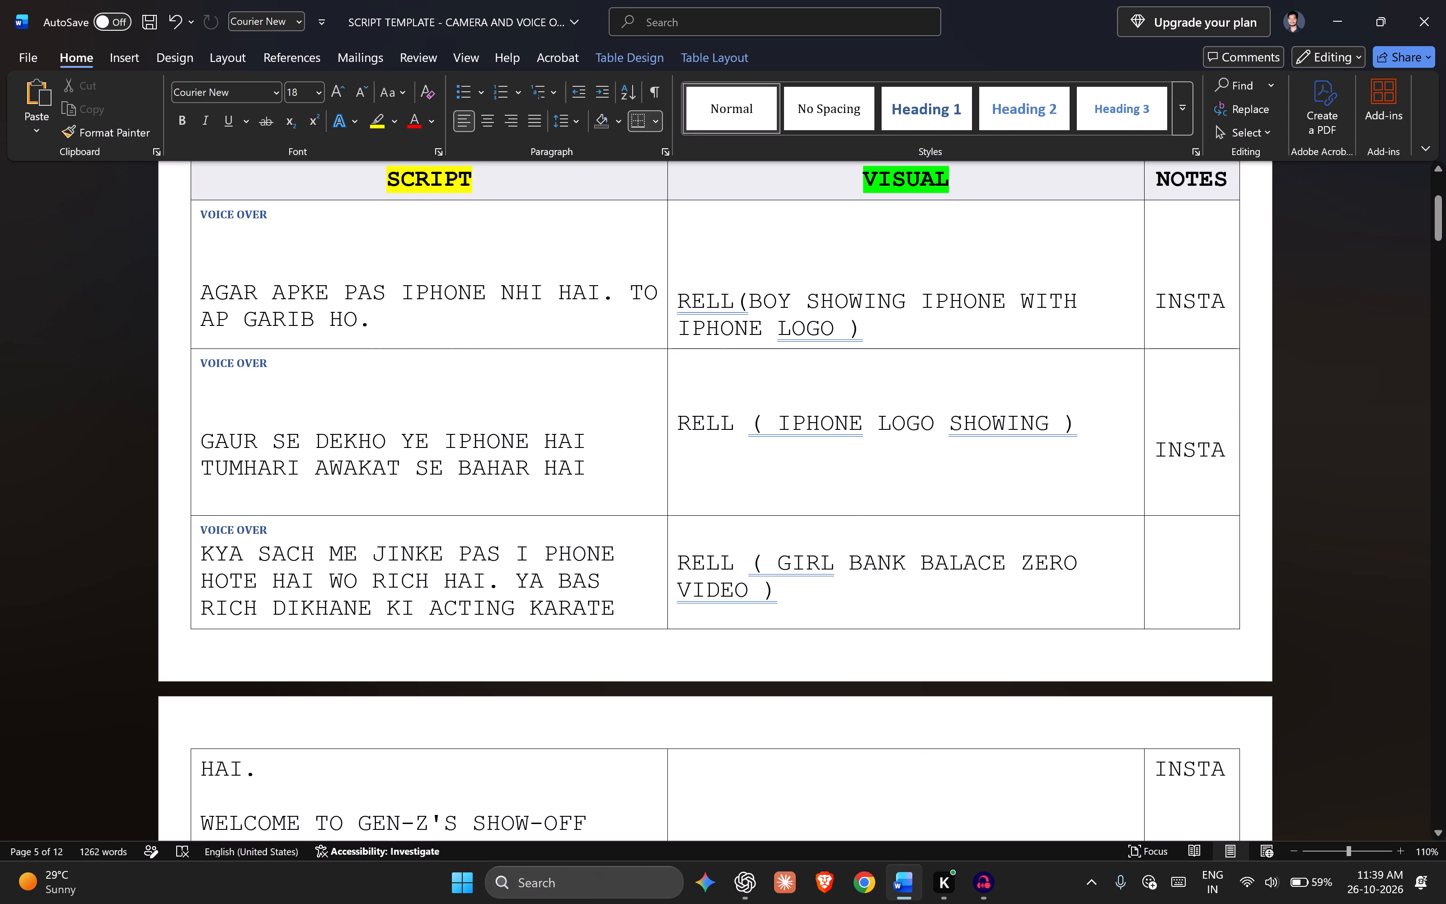
{"action": "scroll", "coordinate": [951, 547], "scroll_direction": "down", "scroll_amount": 2}
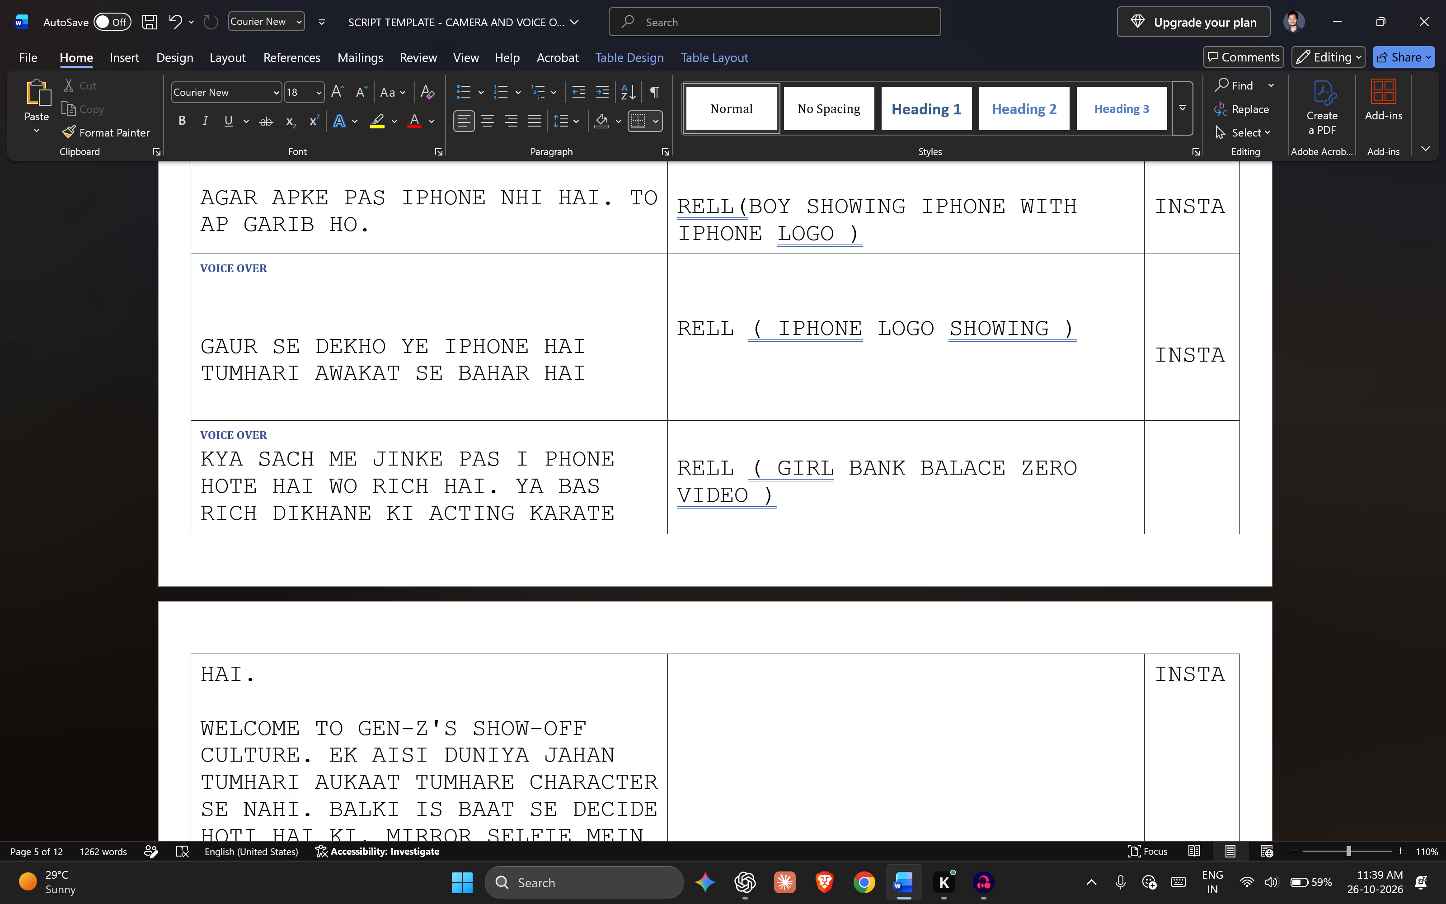
{"action": "scroll", "coordinate": [999, 551], "scroll_direction": "down", "scroll_amount": 5}
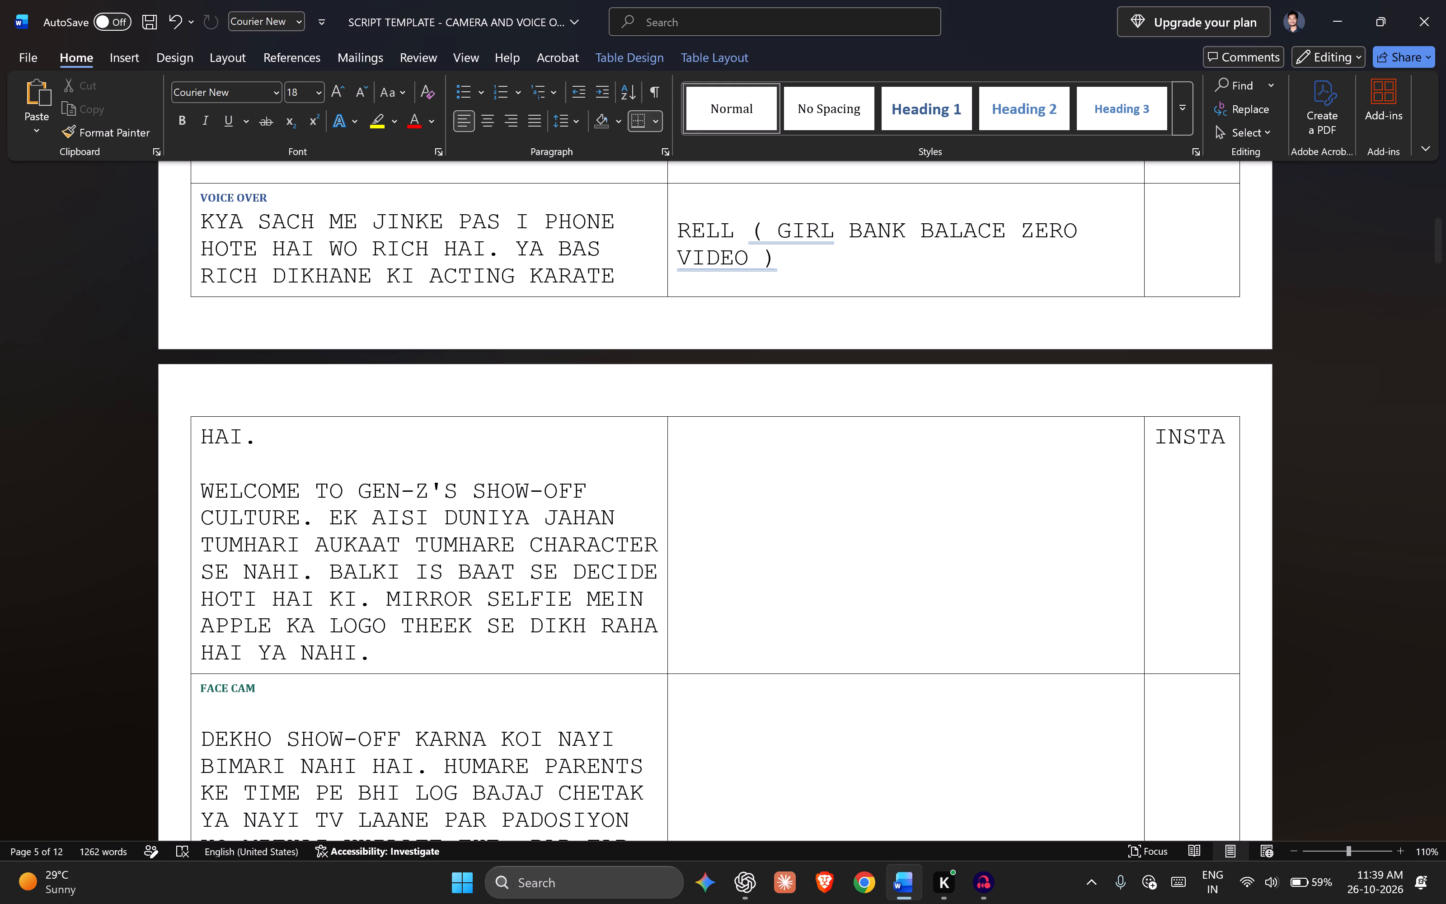
{"action": "scroll", "coordinate": [1056, 532], "scroll_direction": "down", "scroll_amount": 6}
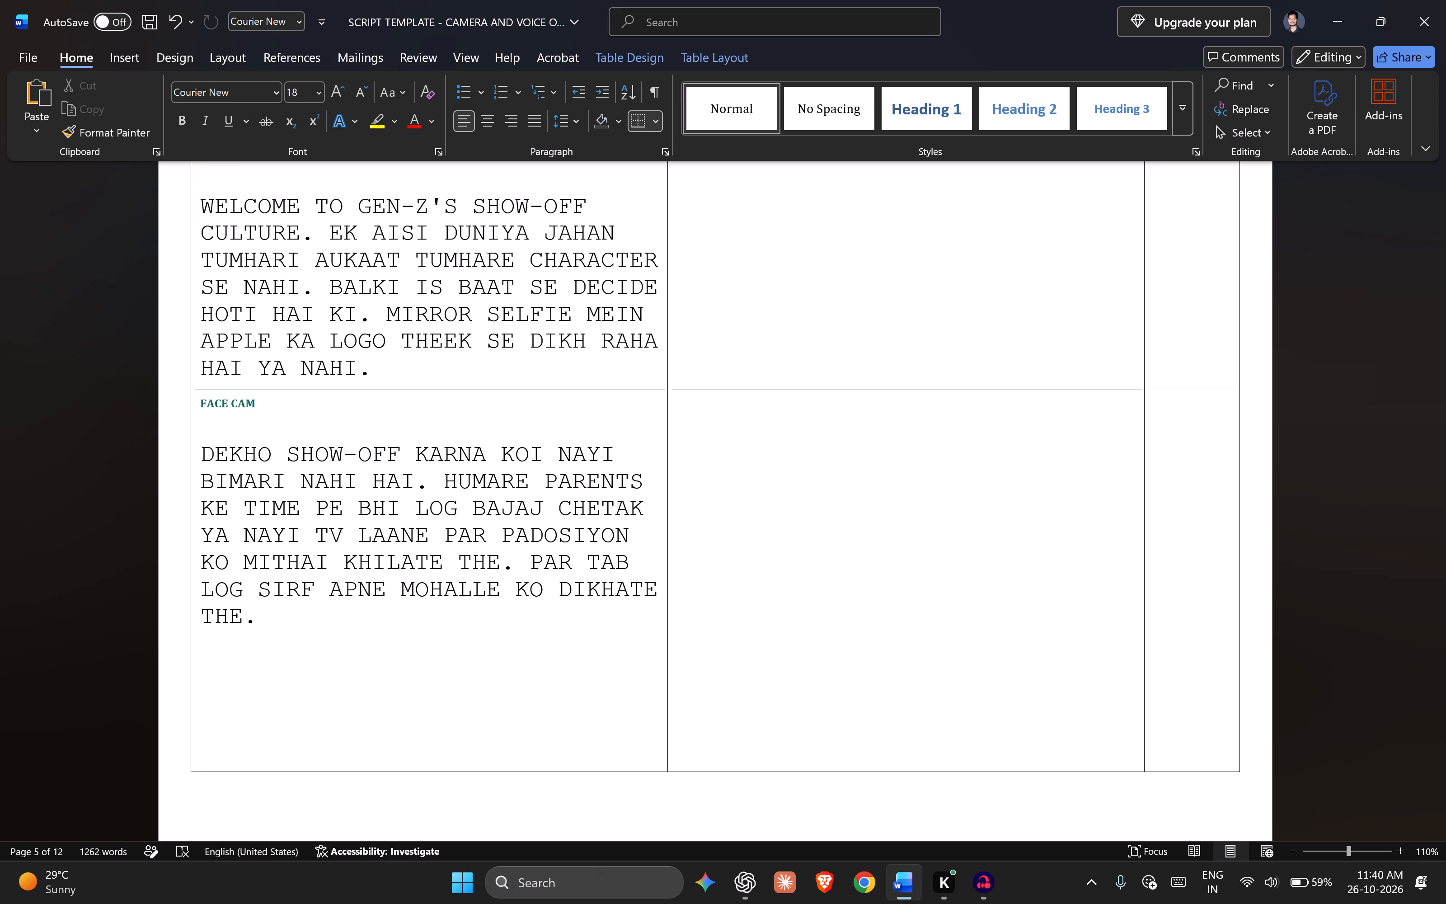
{"action": "scroll", "coordinate": [1067, 489], "scroll_direction": "down", "scroll_amount": 6}
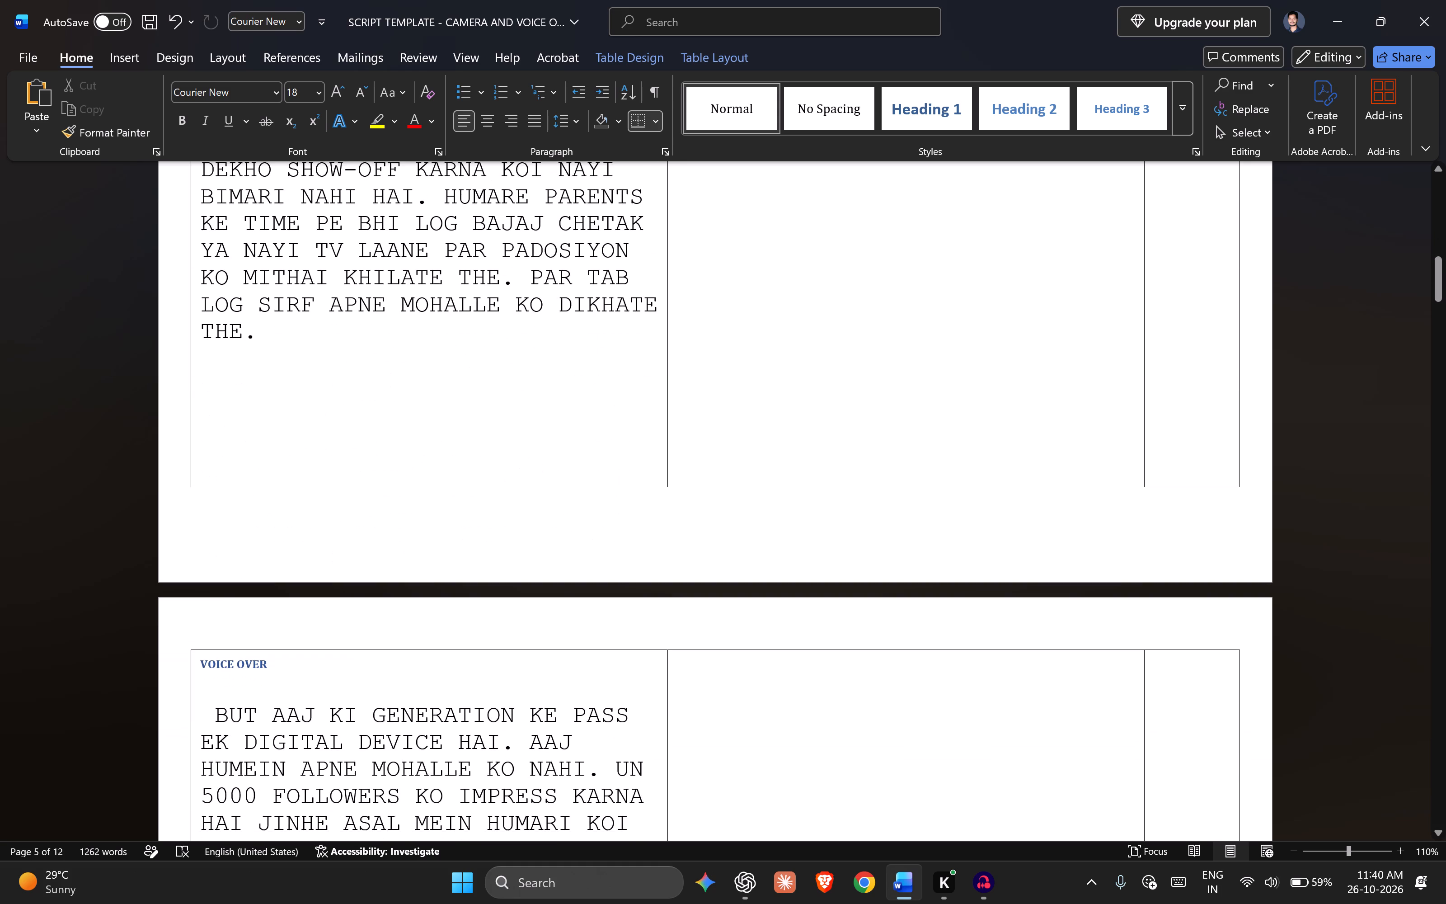
{"action": "scroll", "coordinate": [1021, 486], "scroll_direction": "down", "scroll_amount": 4}
{"action": "scroll", "coordinate": [1021, 486], "scroll_direction": "up", "scroll_amount": 3}
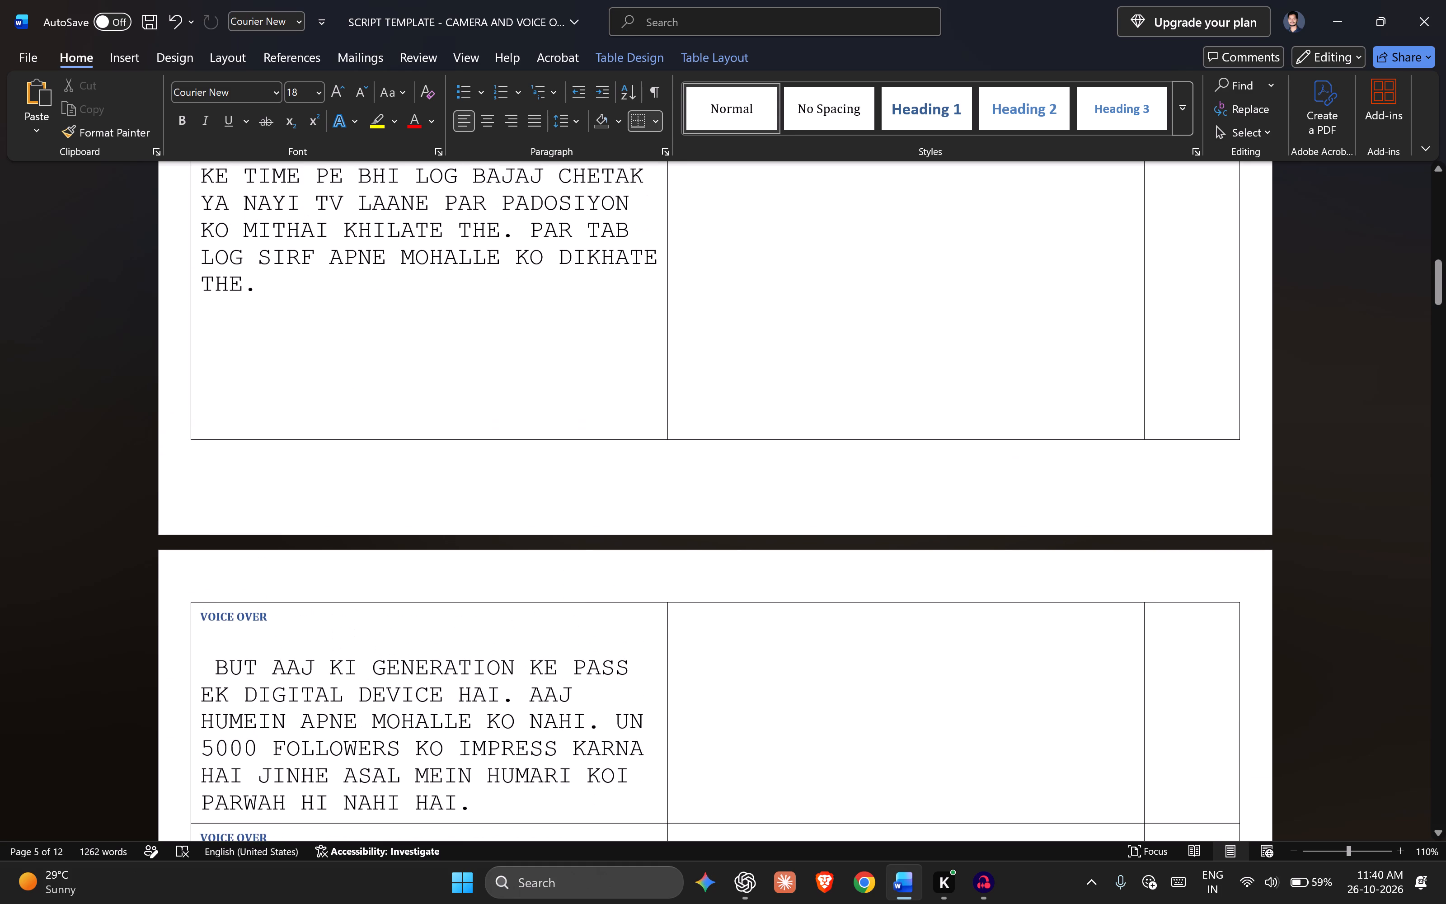
{"action": "scroll", "coordinate": [986, 481], "scroll_direction": "down", "scroll_amount": 4}
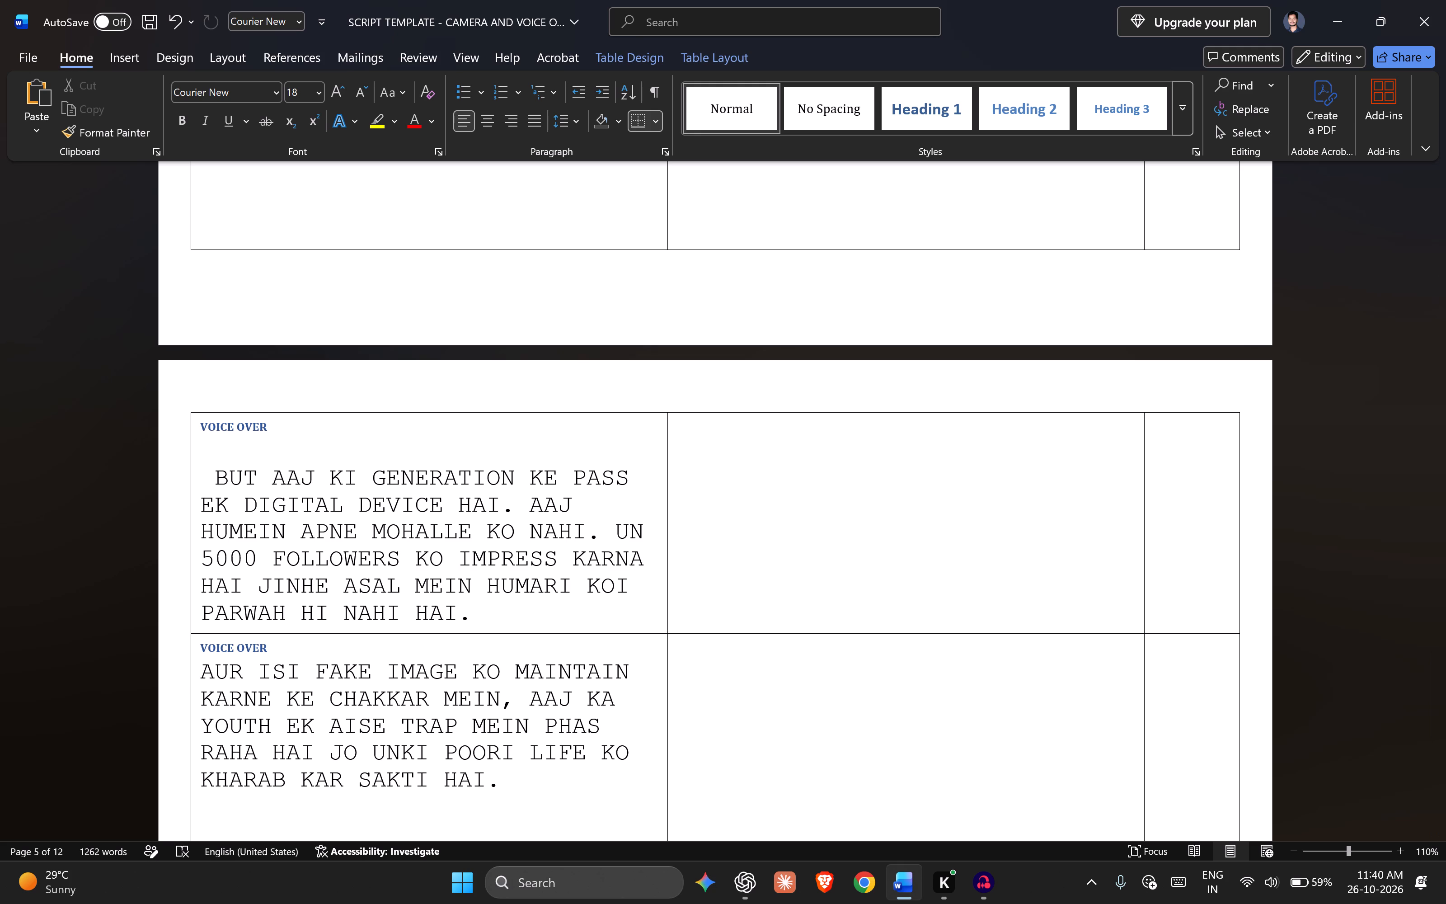
{"action": "scroll", "coordinate": [996, 478], "scroll_direction": "down", "scroll_amount": 3}
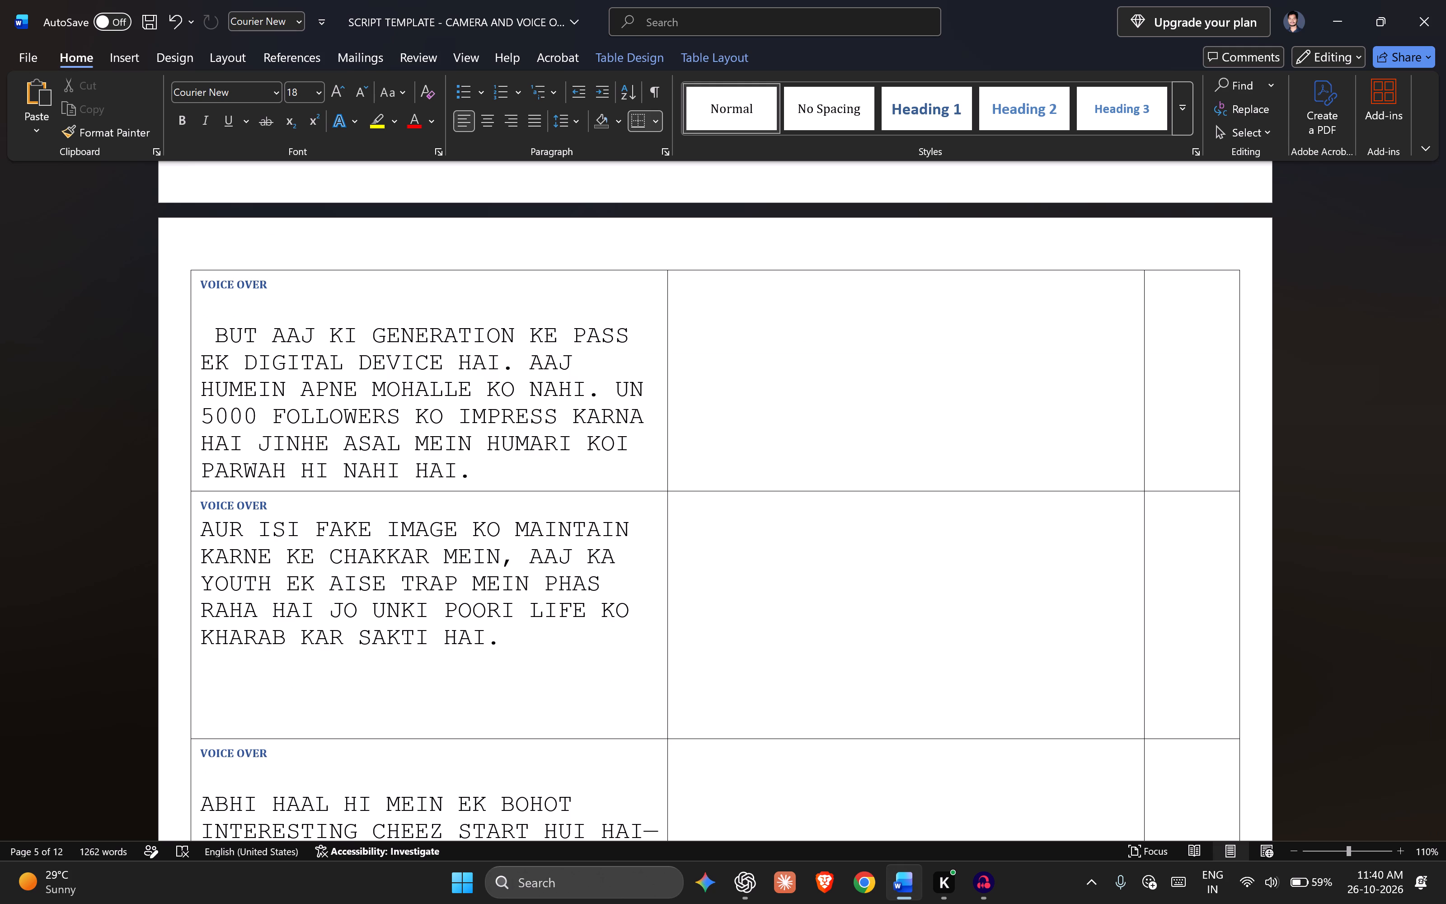
{"action": "left_click", "coordinate": [986, 893]}
{"action": "key", "text": "space"}
Play the recorded voice-over from the start and follow its waveform through to the end of the clip.
{"action": "key", "text": "space"}
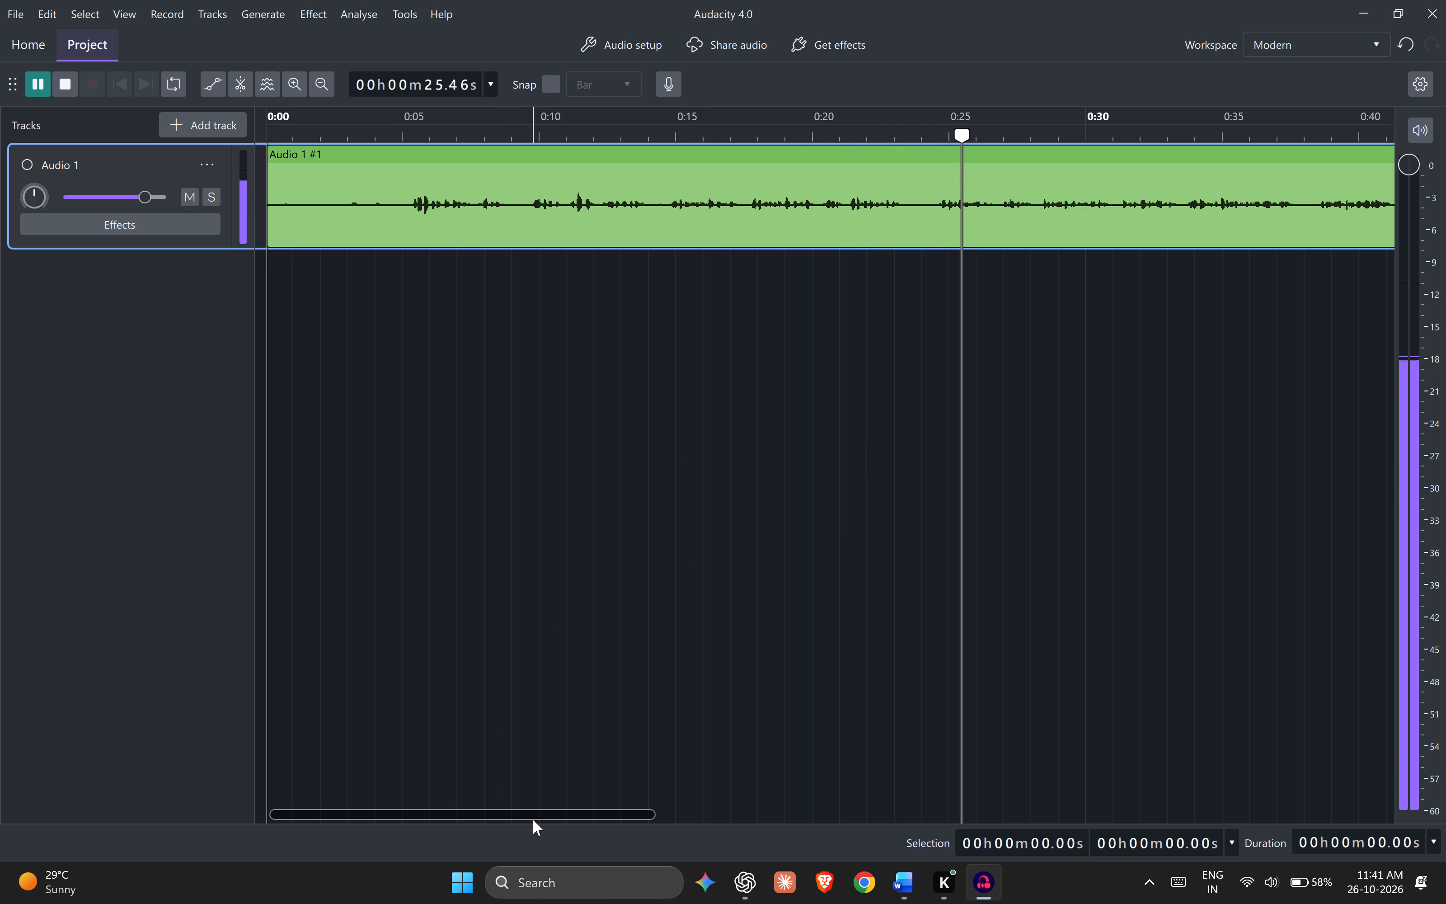
{"action": "left_click_drag", "start_coordinate": [533, 819], "coordinate": [546, 826]}
{"action": "left_click_drag", "start_coordinate": [554, 828], "coordinate": [575, 833]}
{"action": "left_click_drag", "start_coordinate": [556, 814], "coordinate": [640, 823]}
{"action": "left_click_drag", "start_coordinate": [644, 823], "coordinate": [653, 825]}
{"action": "left_click_drag", "start_coordinate": [658, 827], "coordinate": [662, 827]}
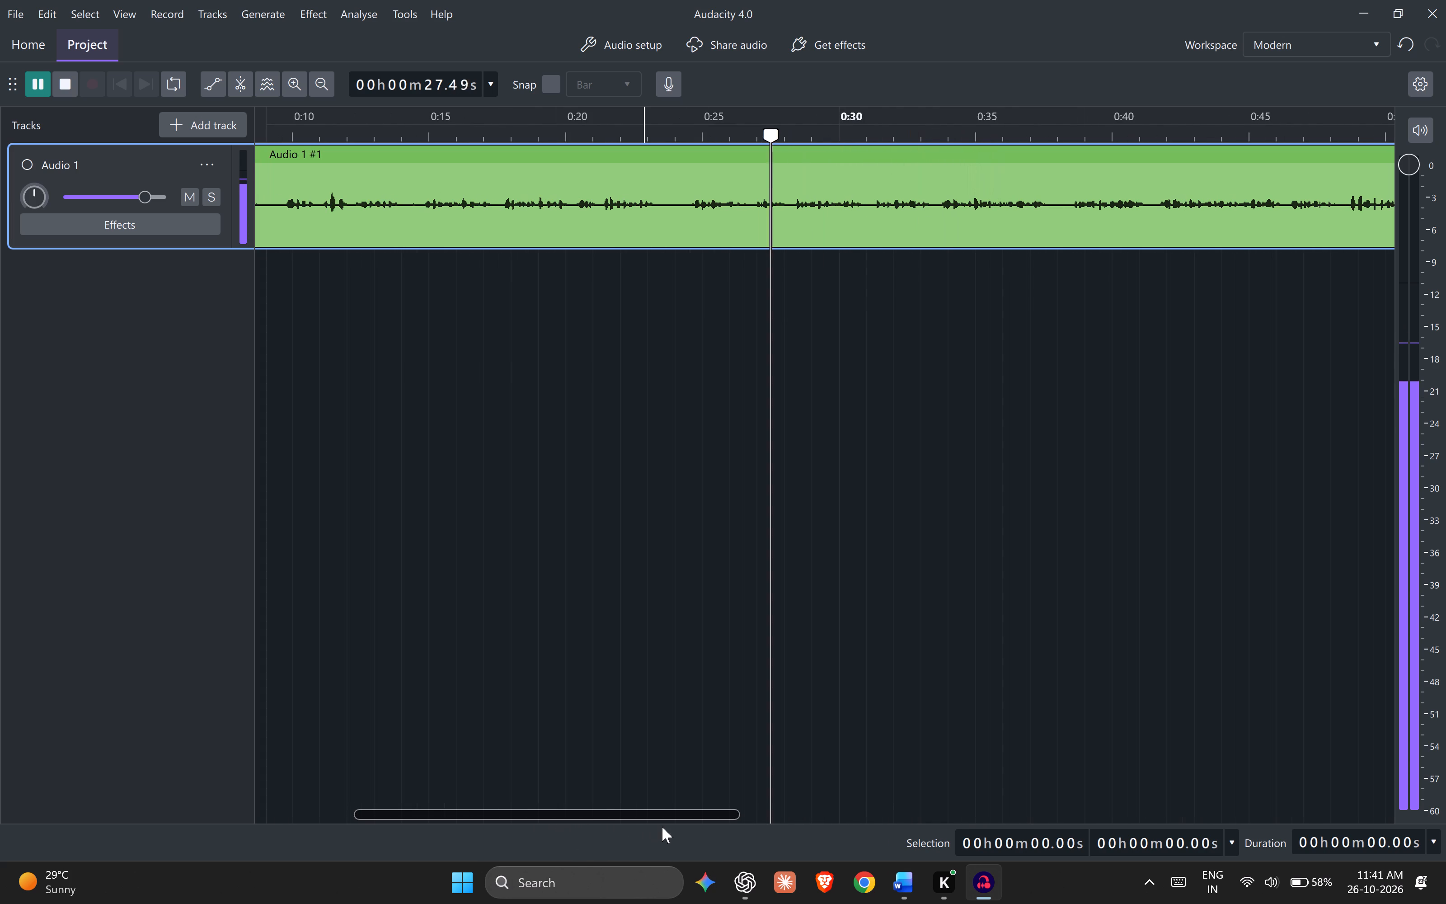
{"action": "left_click_drag", "start_coordinate": [662, 827], "coordinate": [685, 836]}
{"action": "left_click_drag", "start_coordinate": [681, 813], "coordinate": [733, 813]}
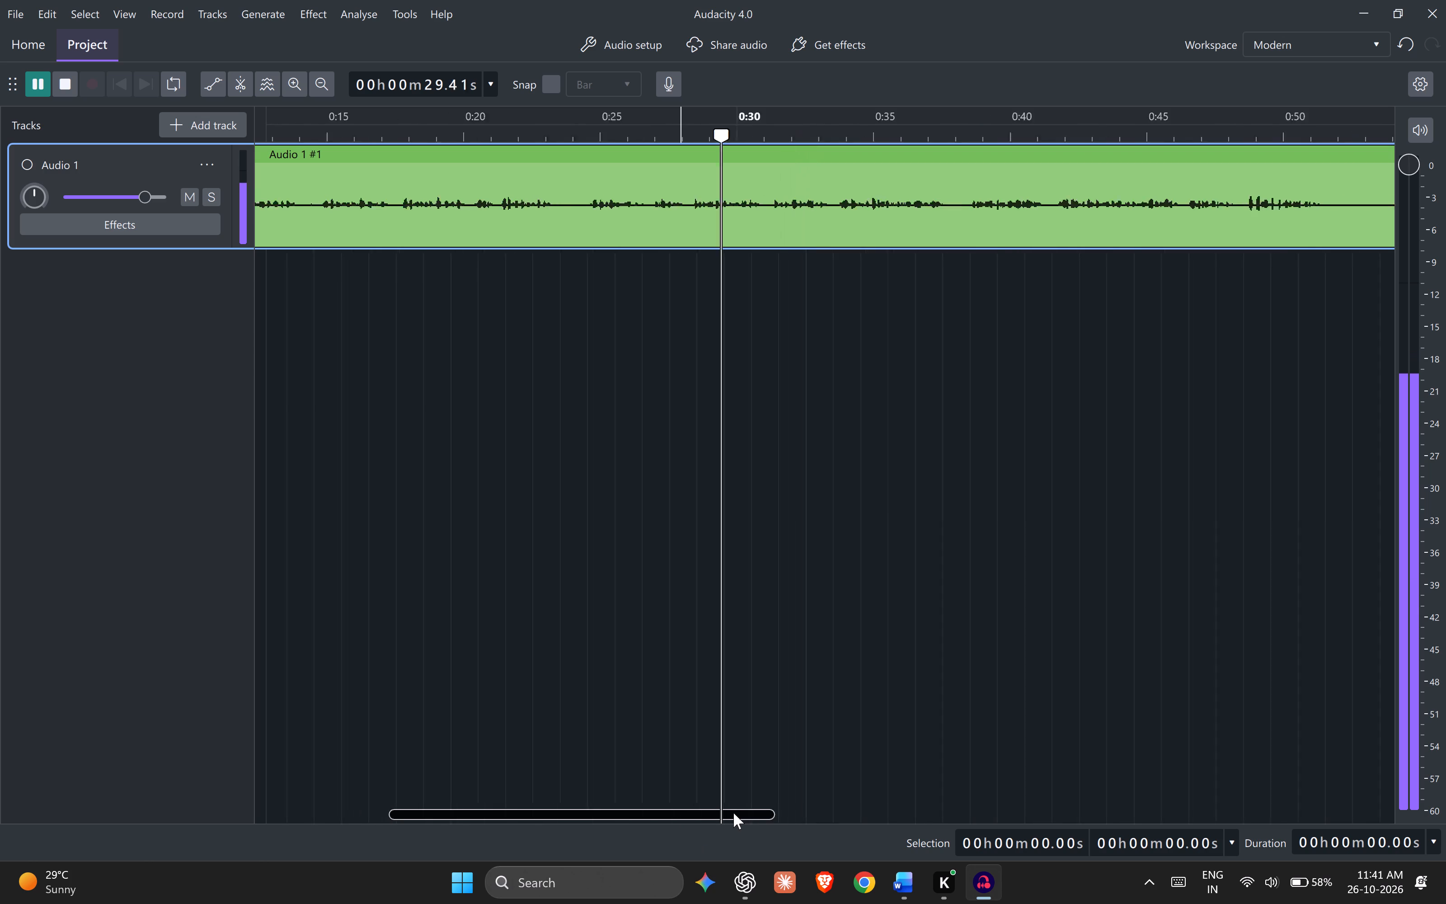
{"action": "left_click_drag", "start_coordinate": [733, 813], "coordinate": [773, 813]}
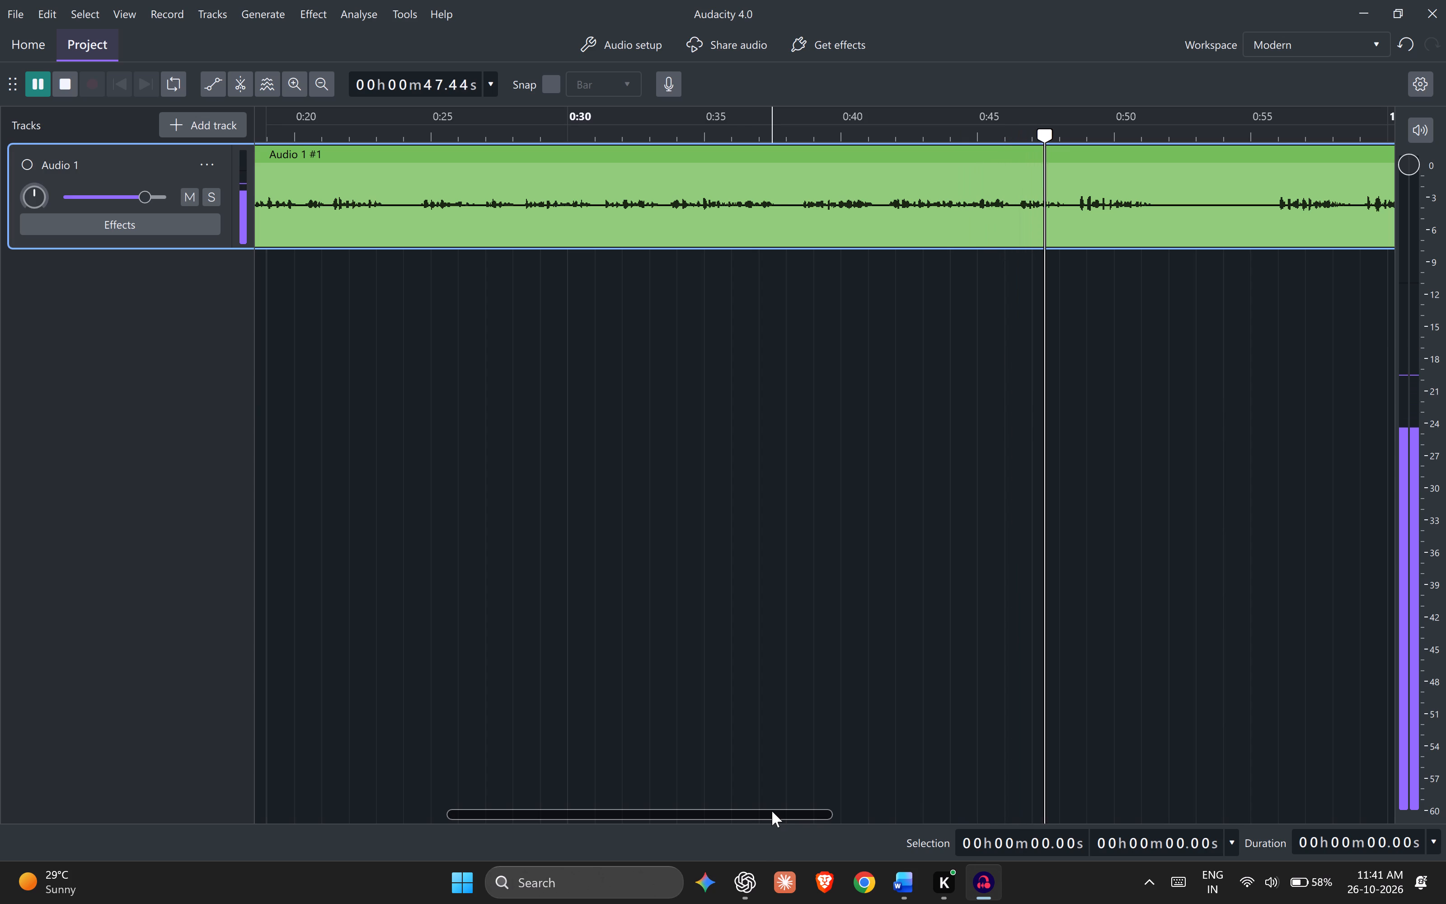
{"action": "left_click_drag", "start_coordinate": [736, 811], "coordinate": [822, 813]}
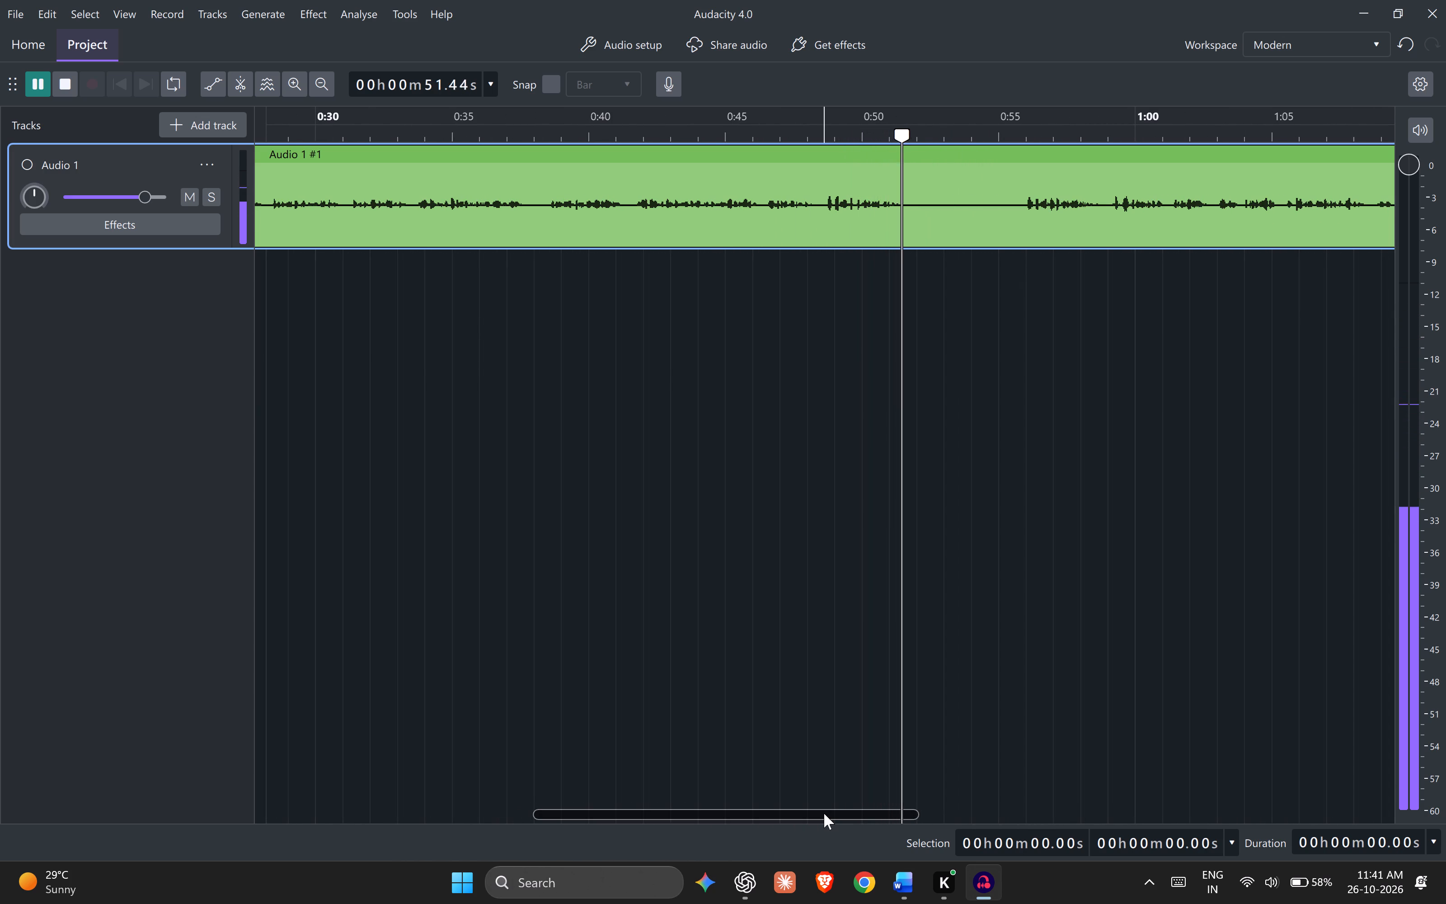
{"action": "left_click_drag", "start_coordinate": [824, 813], "coordinate": [892, 813]}
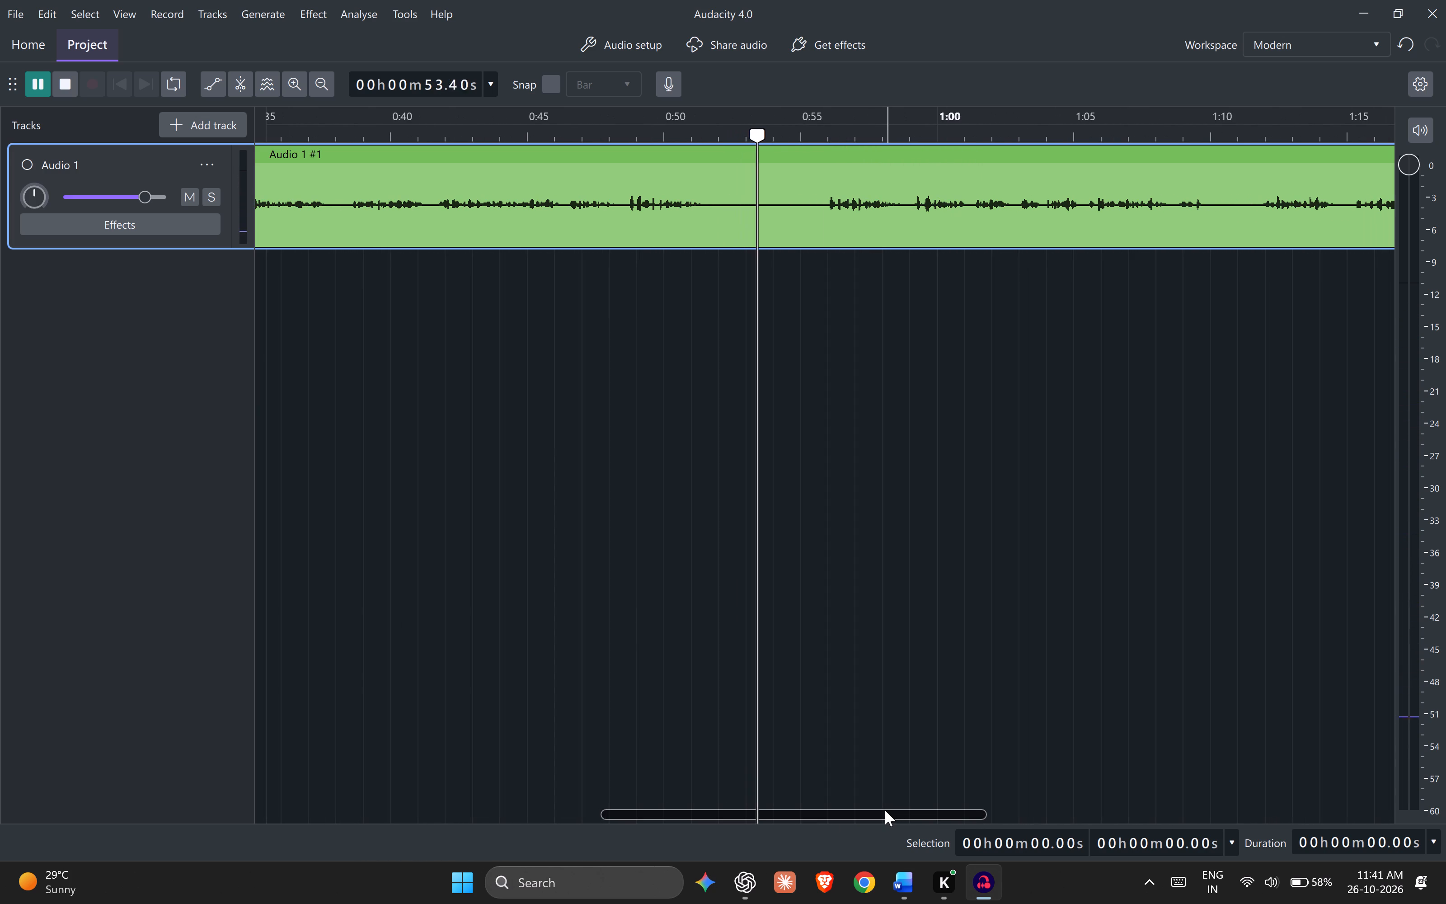
{"action": "left_click_drag", "start_coordinate": [884, 810], "coordinate": [962, 810]}
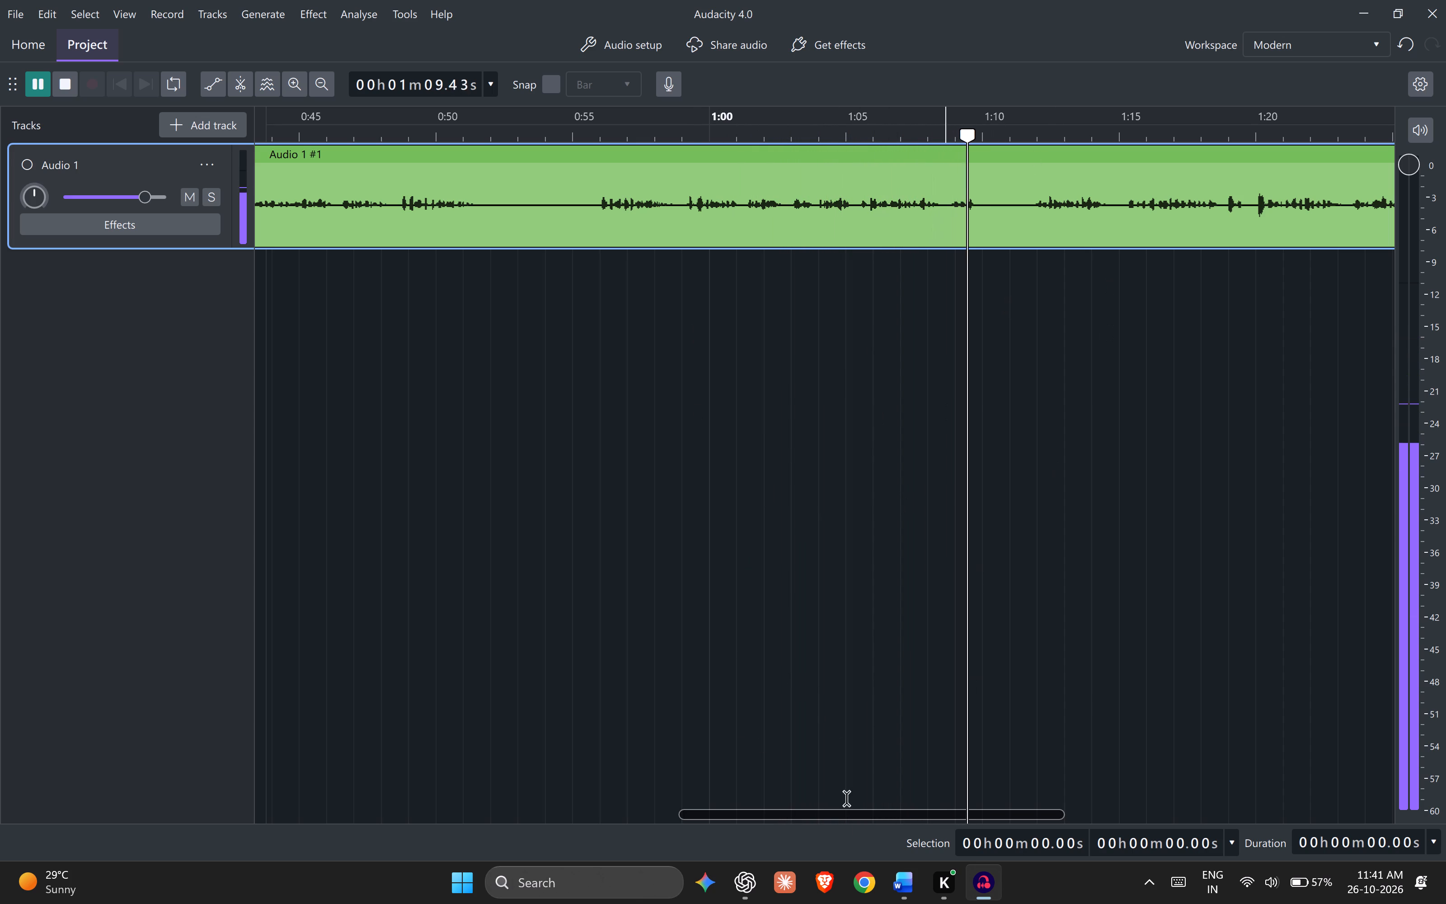
{"action": "left_click_drag", "start_coordinate": [859, 815], "coordinate": [980, 819]}
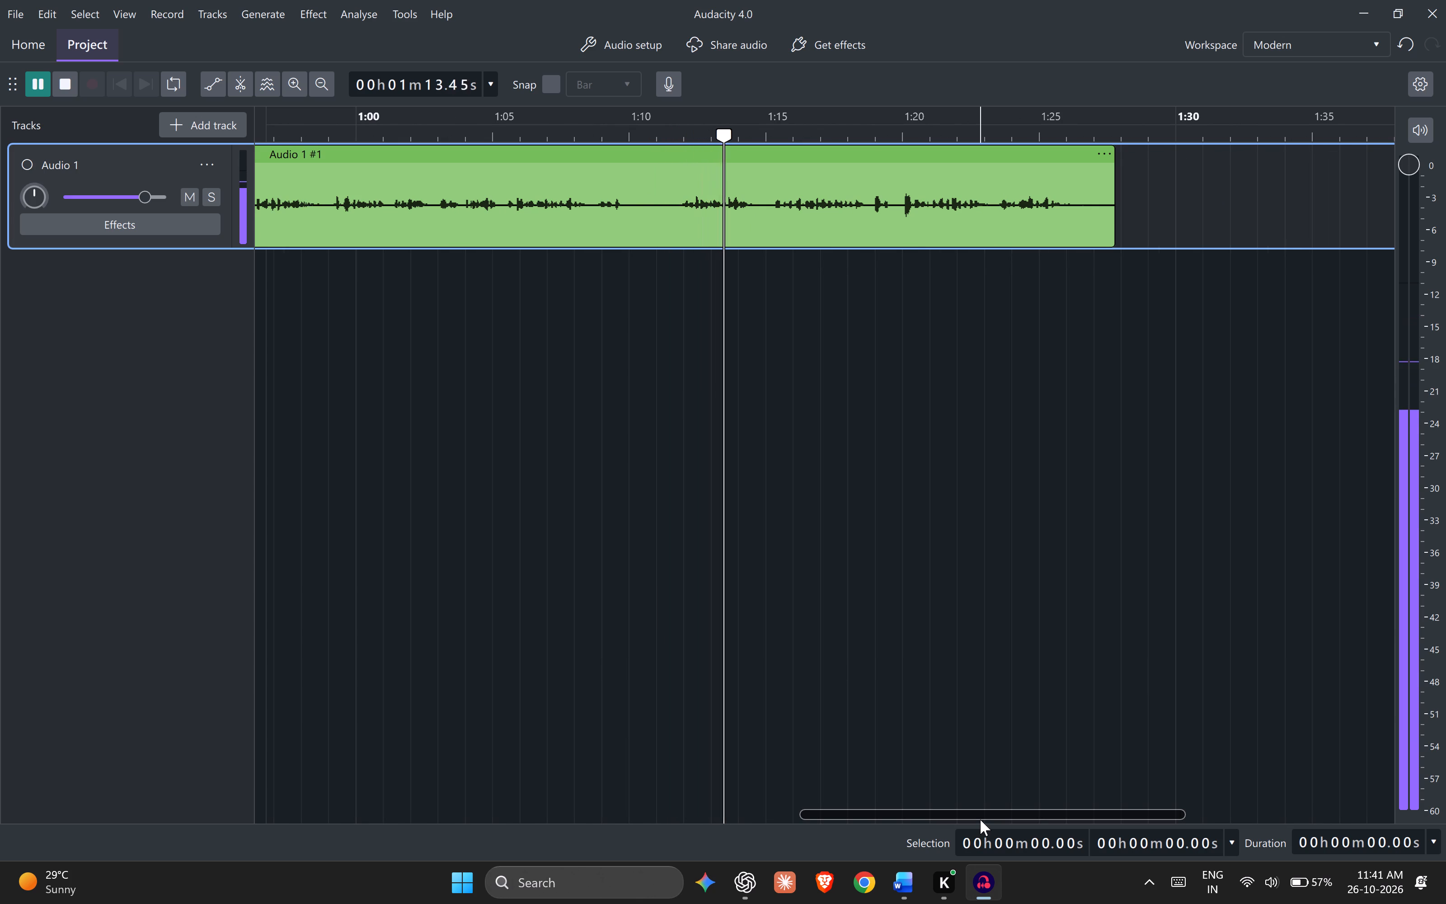
Close the Audacity project and choose to save it to the computer.
{"action": "left_click", "coordinate": [1445, 0]}
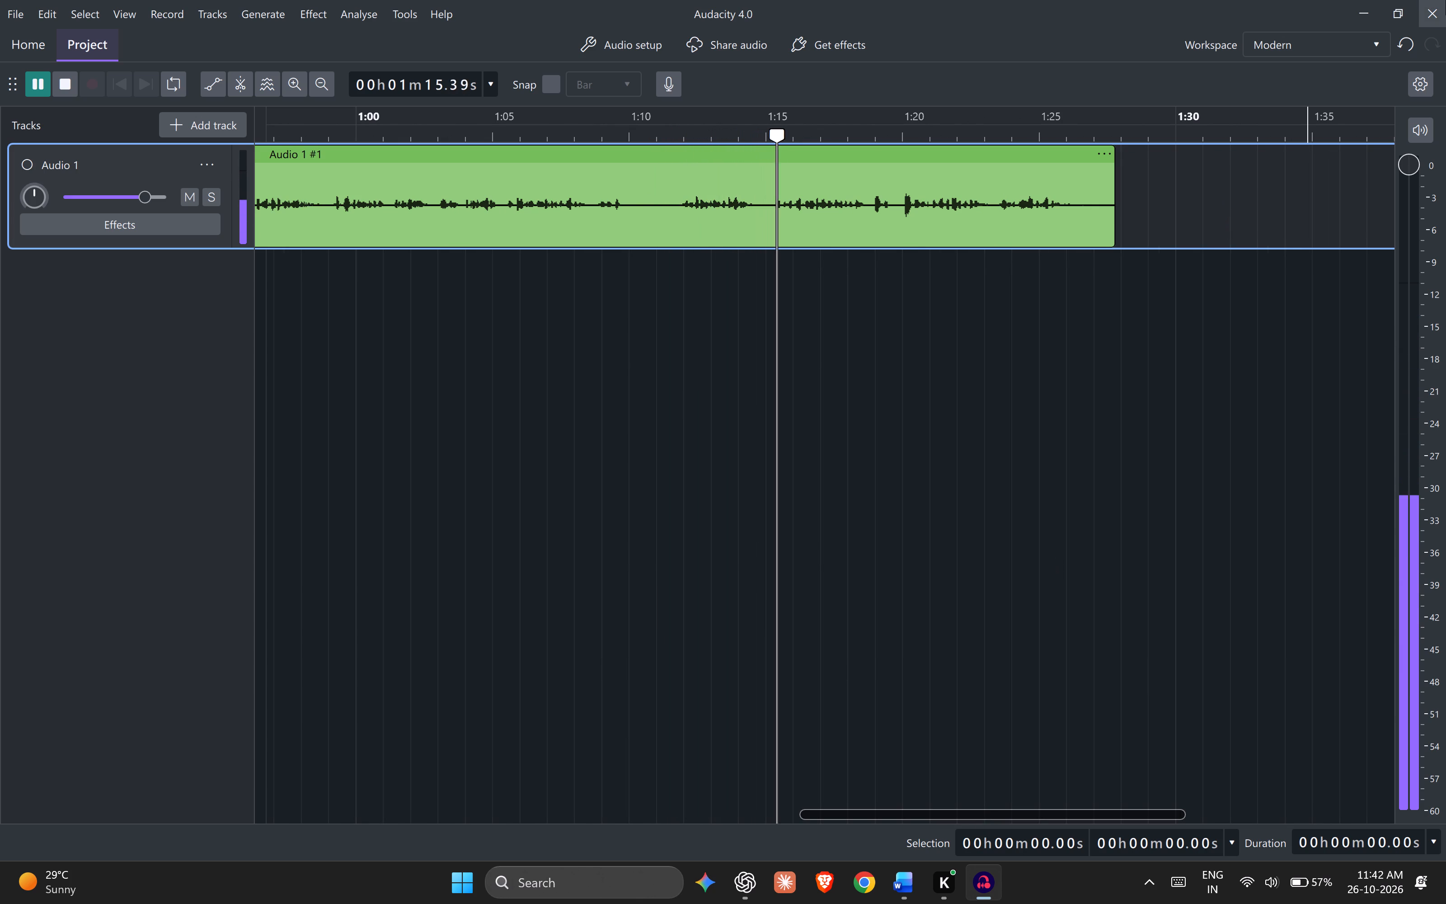
{"action": "left_click", "coordinate": [662, 493]}
{"action": "left_click", "coordinate": [661, 493]}
{"action": "left_click", "coordinate": [658, 487]}
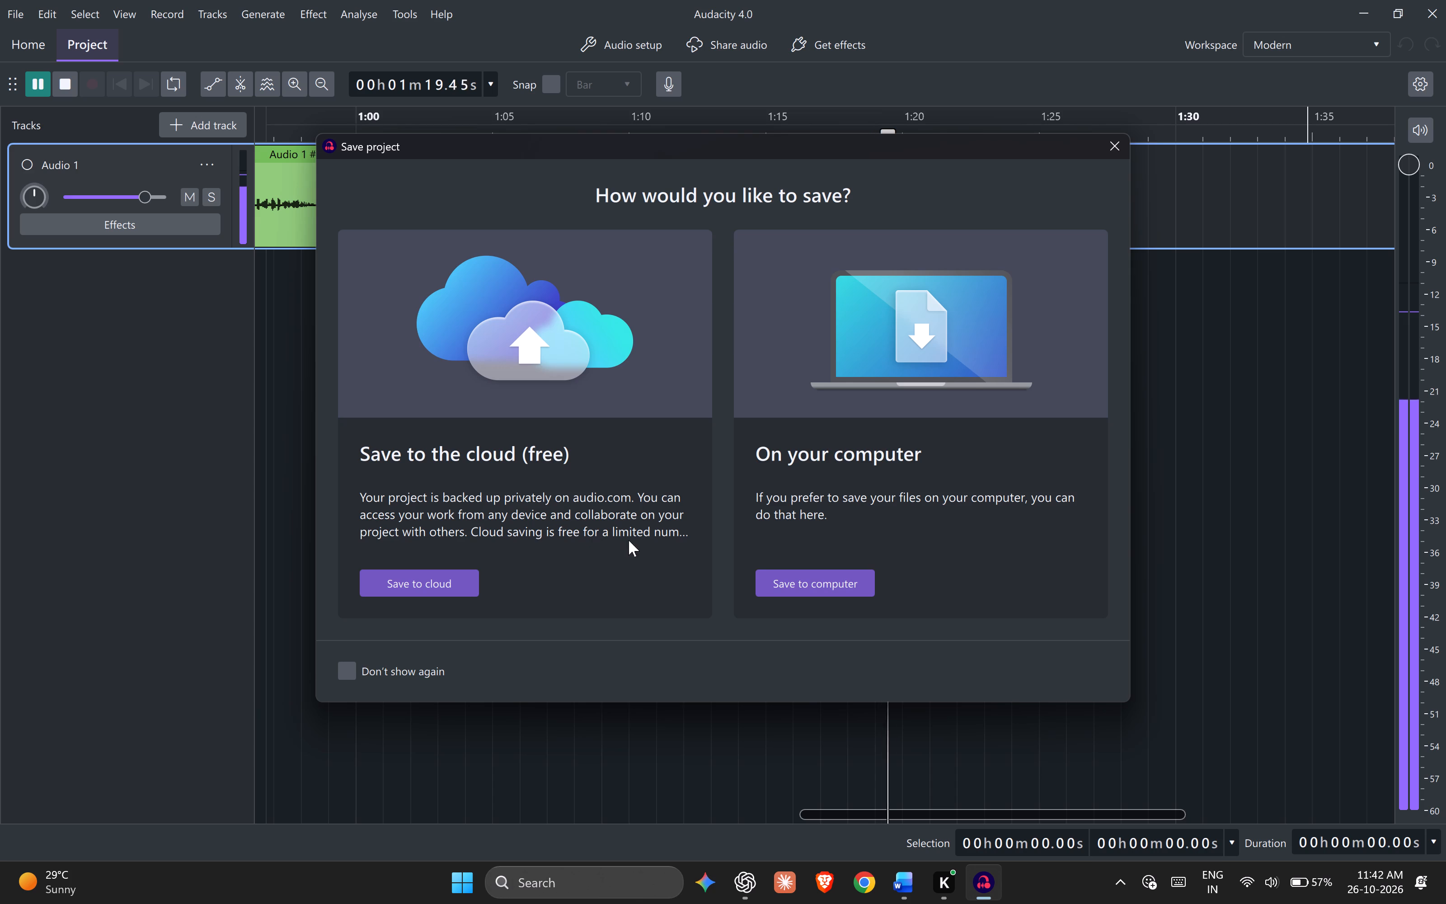
{"action": "left_click", "coordinate": [846, 581]}
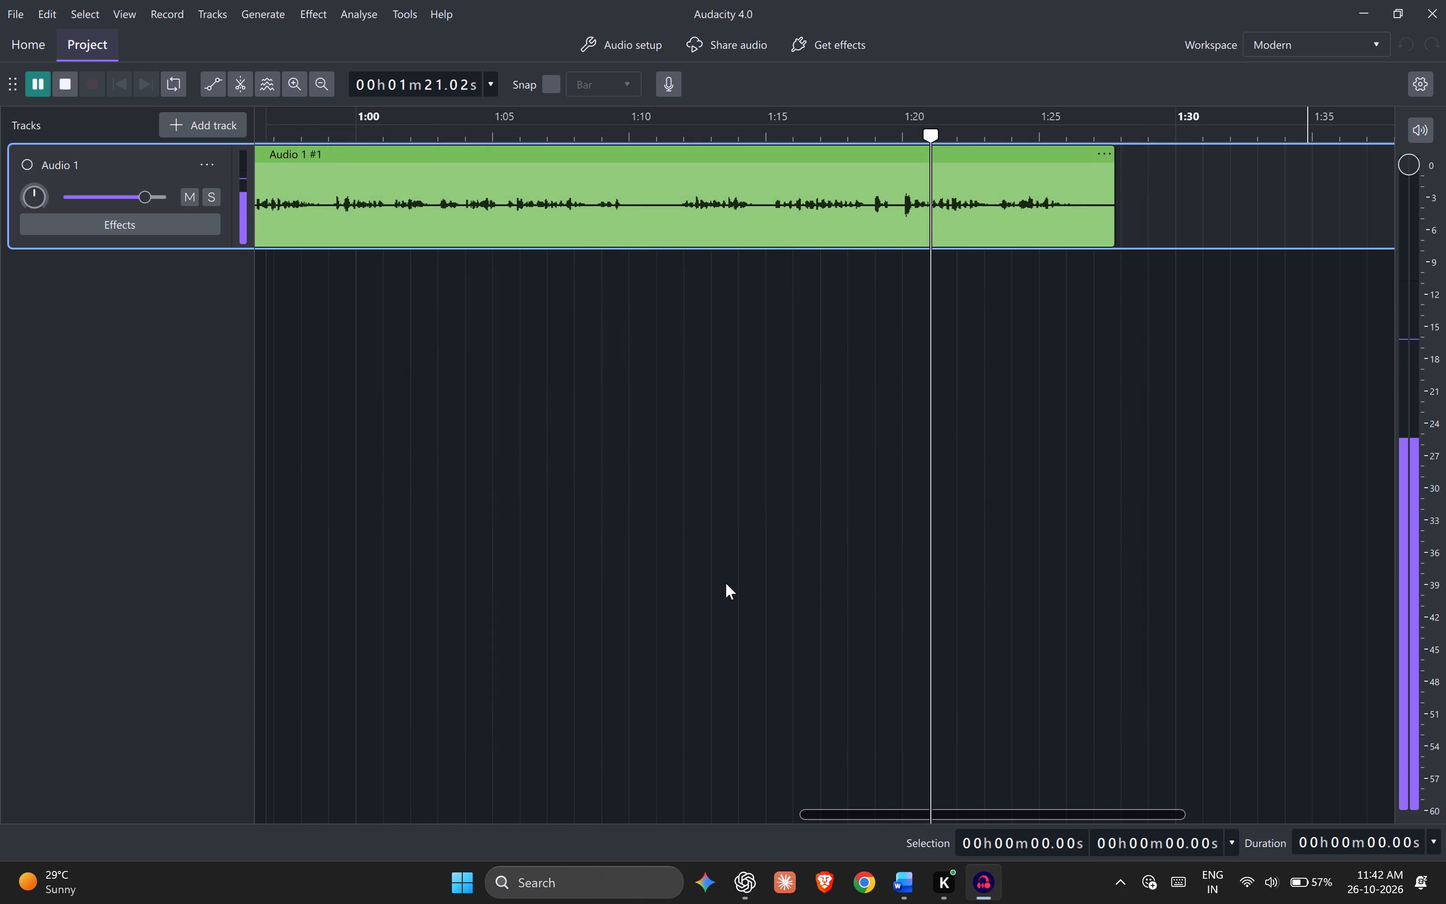
Save the project as 1 in the recording folder inside YT LONG on drive D, keeping the Audacity 4 file type.
{"action": "left_click", "coordinate": [61, 198]}
{"action": "scroll", "coordinate": [76, 228], "scroll_direction": "down", "scroll_amount": 4}
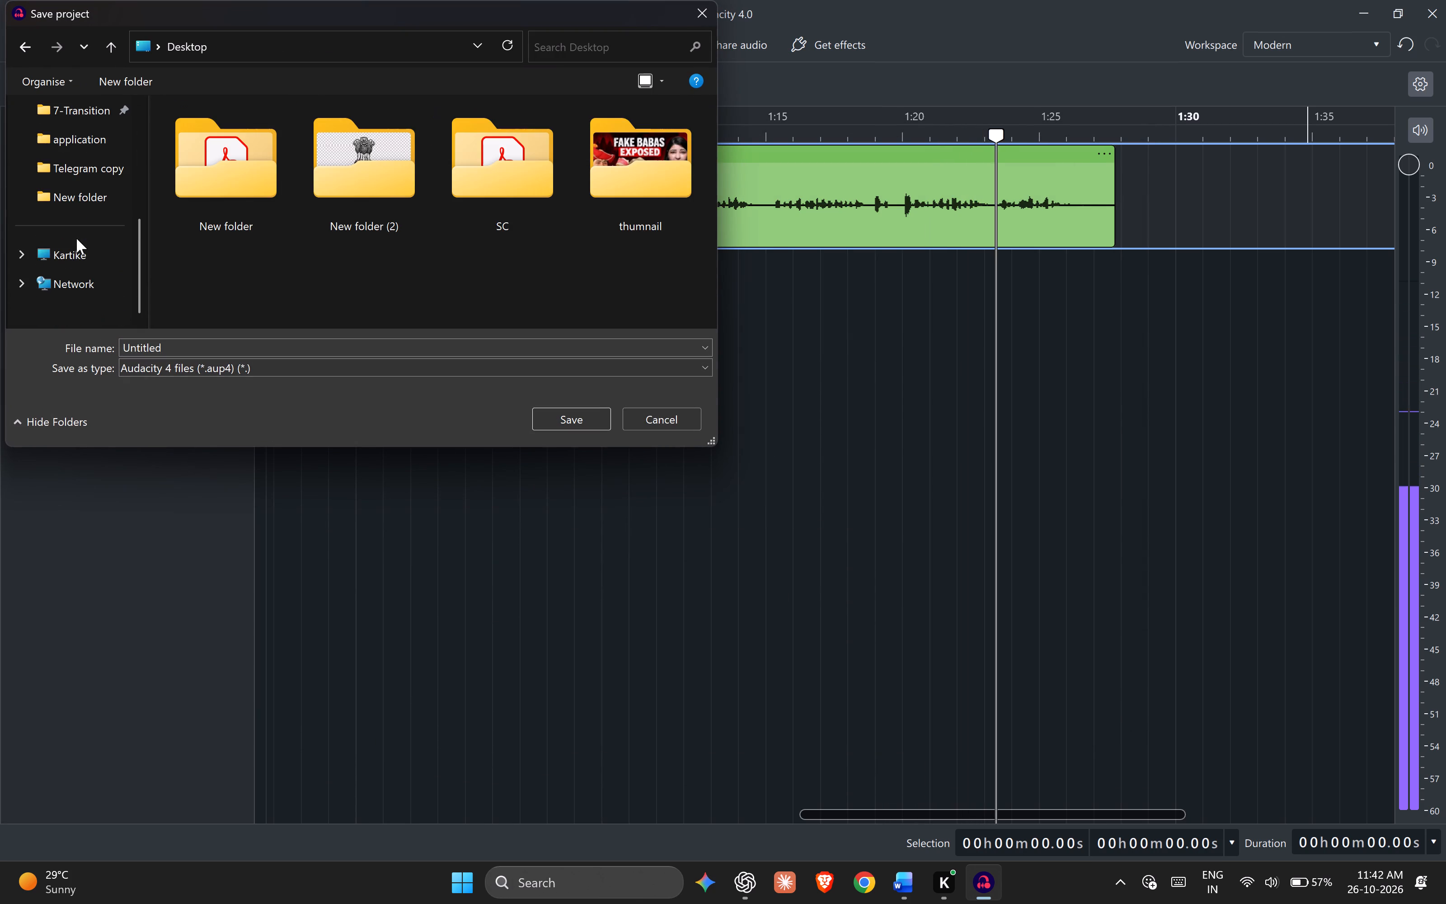
{"action": "left_click", "coordinate": [78, 262]}
{"action": "scroll", "coordinate": [541, 197], "scroll_direction": "down", "scroll_amount": 6}
{"action": "double_click", "coordinate": [513, 159]}
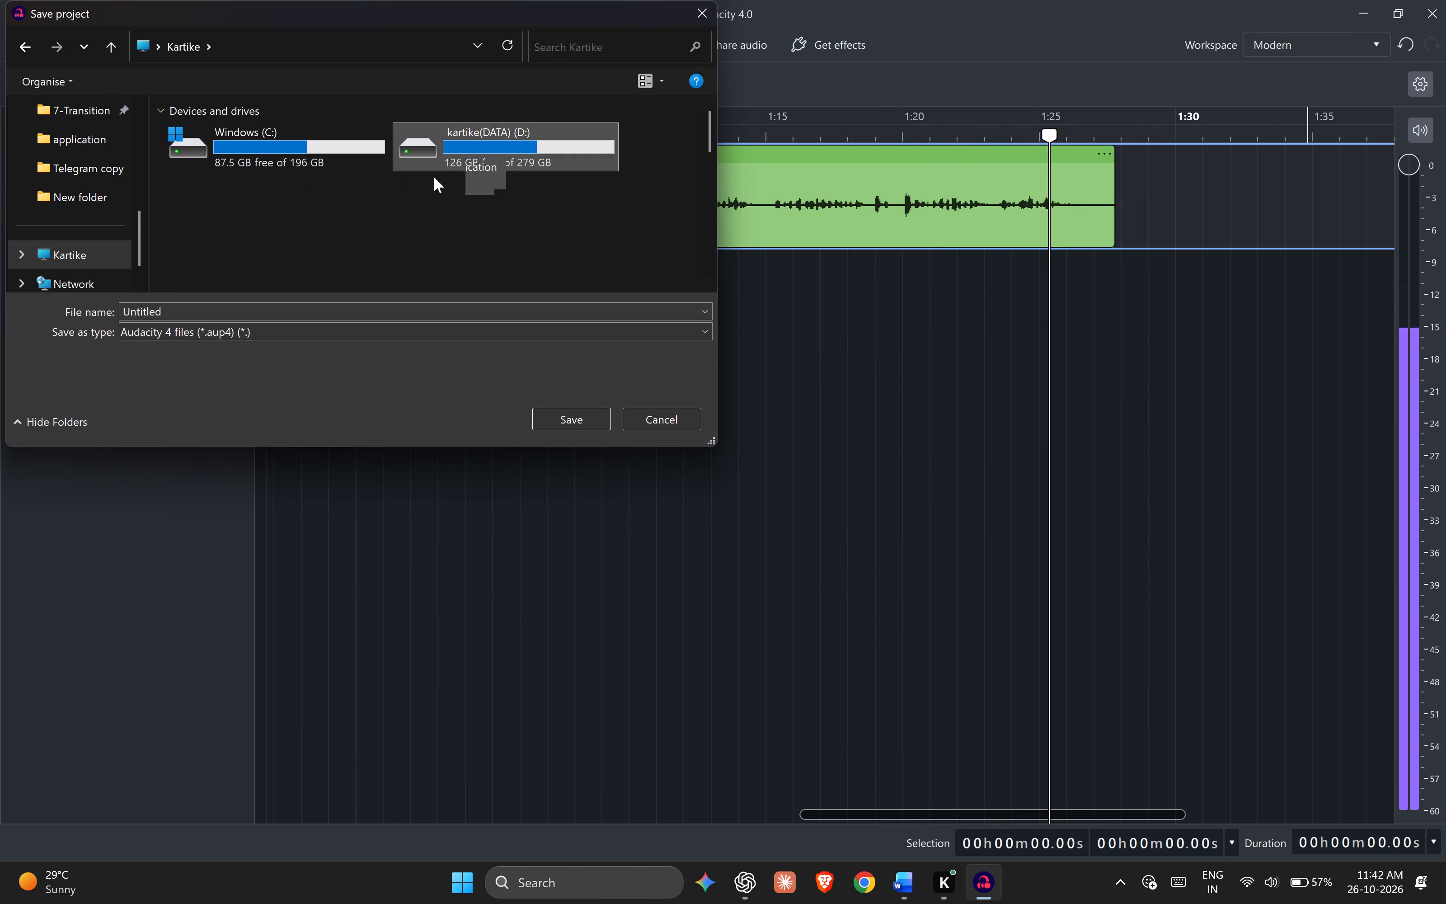
{"action": "left_click", "coordinate": [422, 220]}
{"action": "key", "text": "y"}
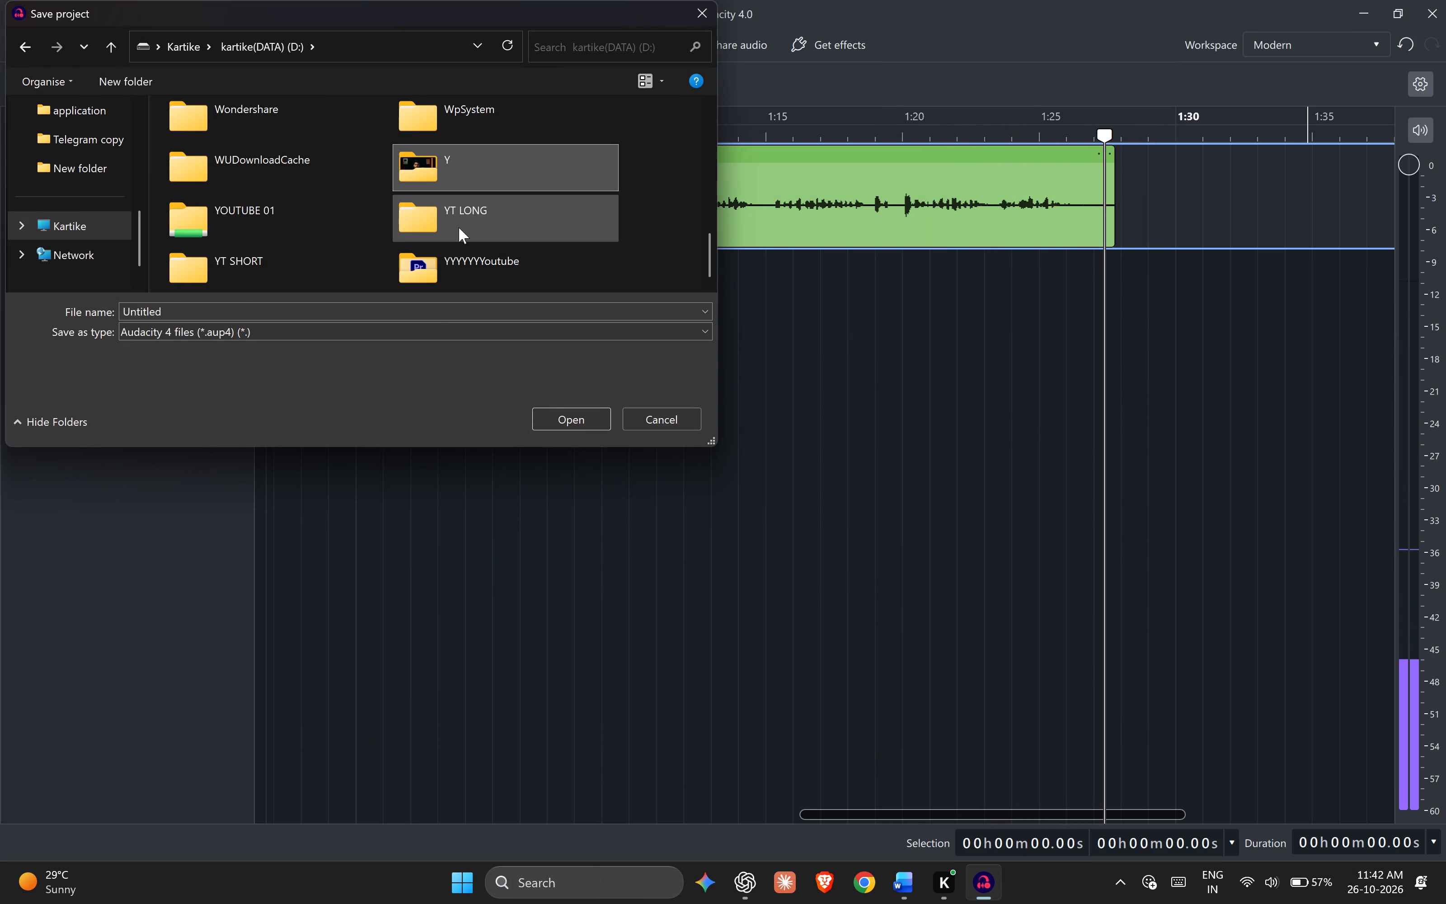
{"action": "double_click", "coordinate": [466, 226]}
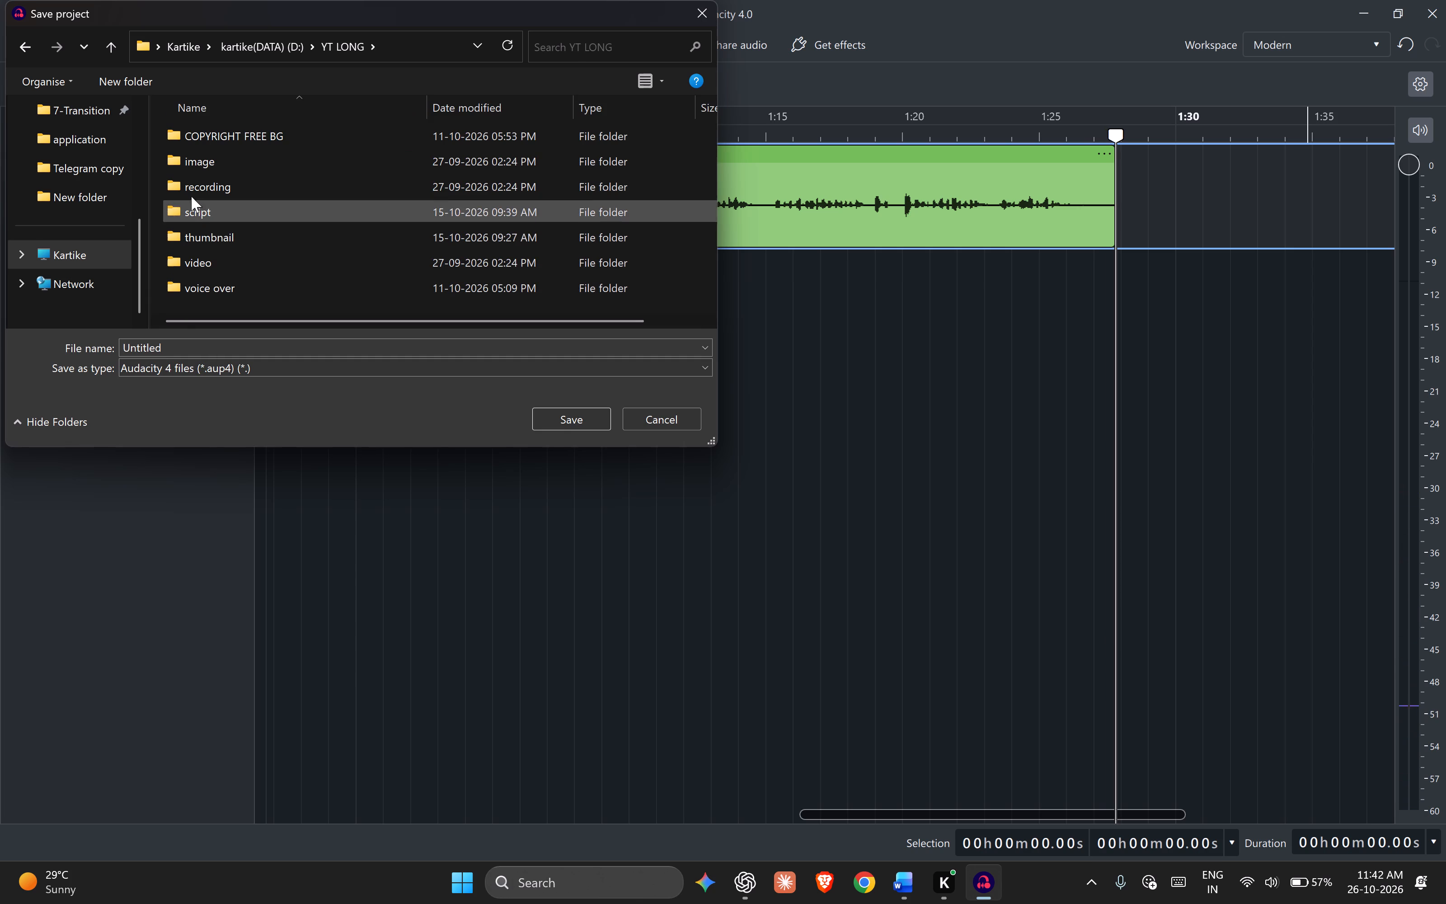
{"action": "double_click", "coordinate": [198, 178]}
{"action": "left_click", "coordinate": [341, 340]}
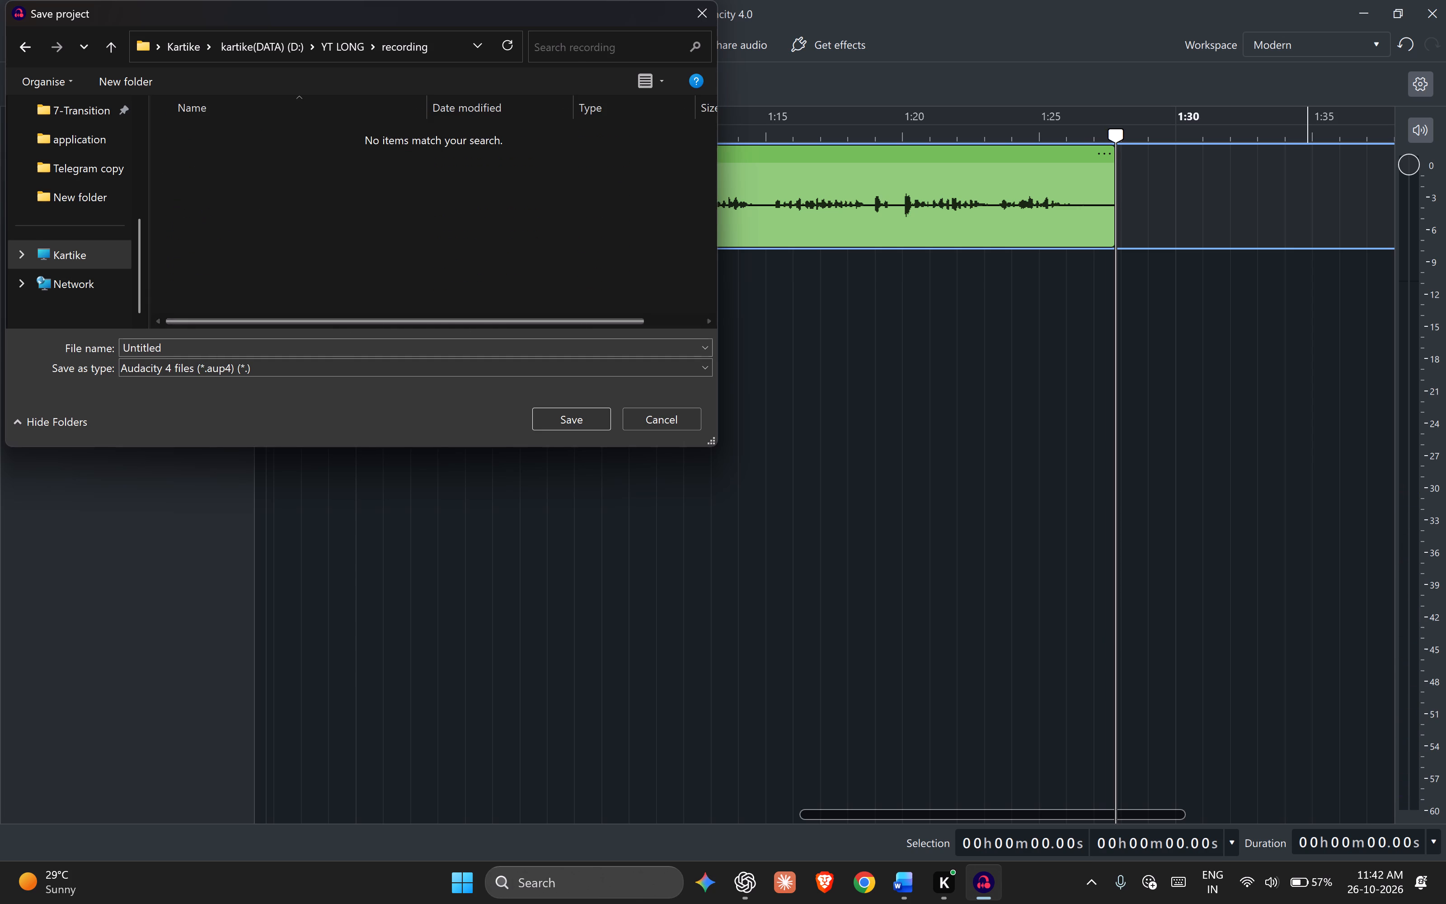
{"action": "key", "text": "BackSpace"}
{"action": "key", "text": "1"}
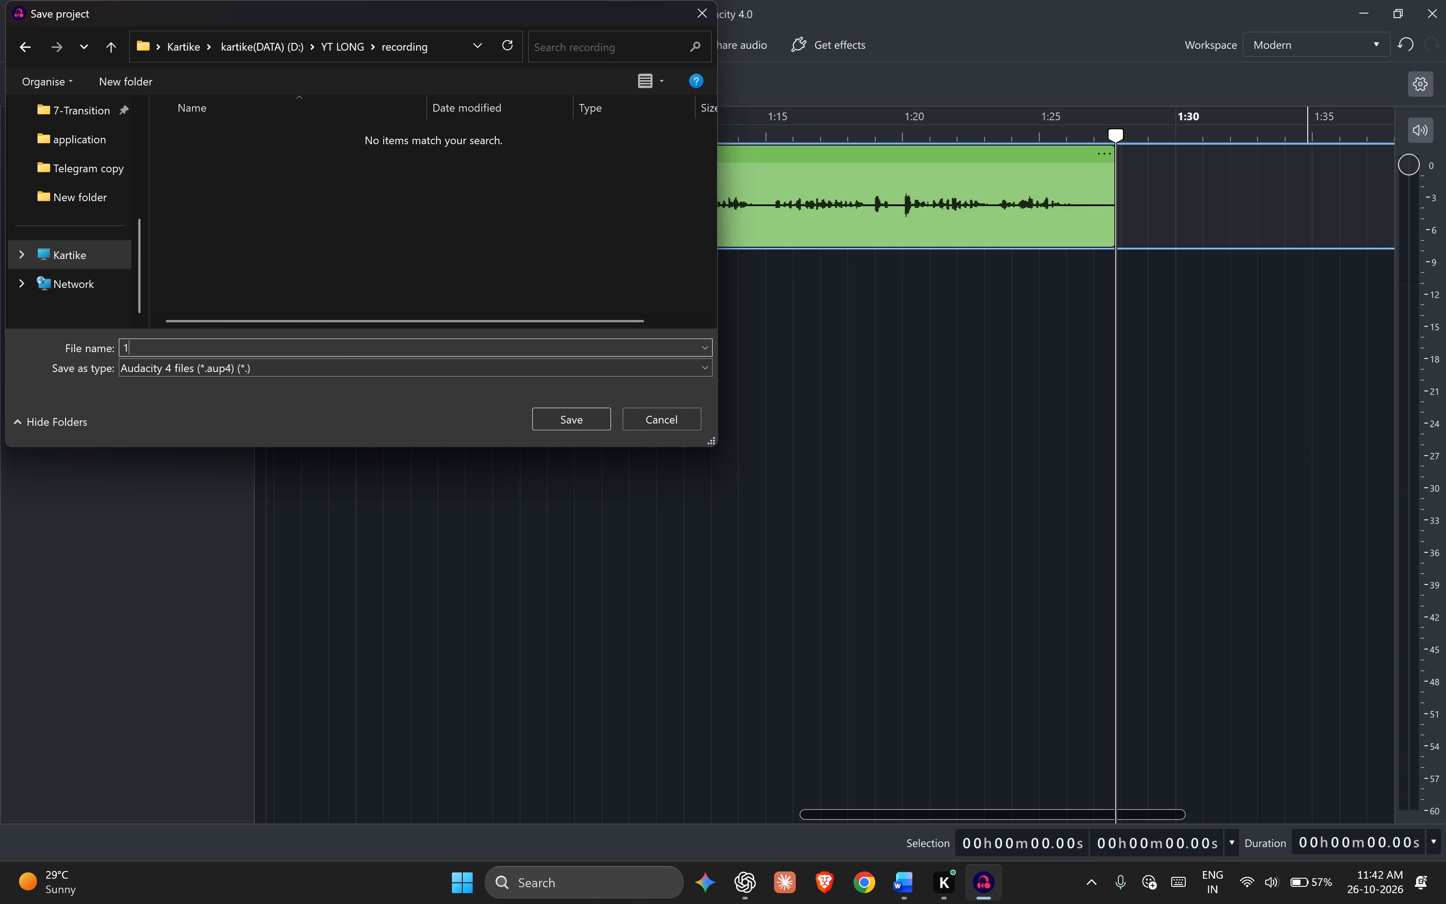
{"action": "left_click", "coordinate": [579, 370]}
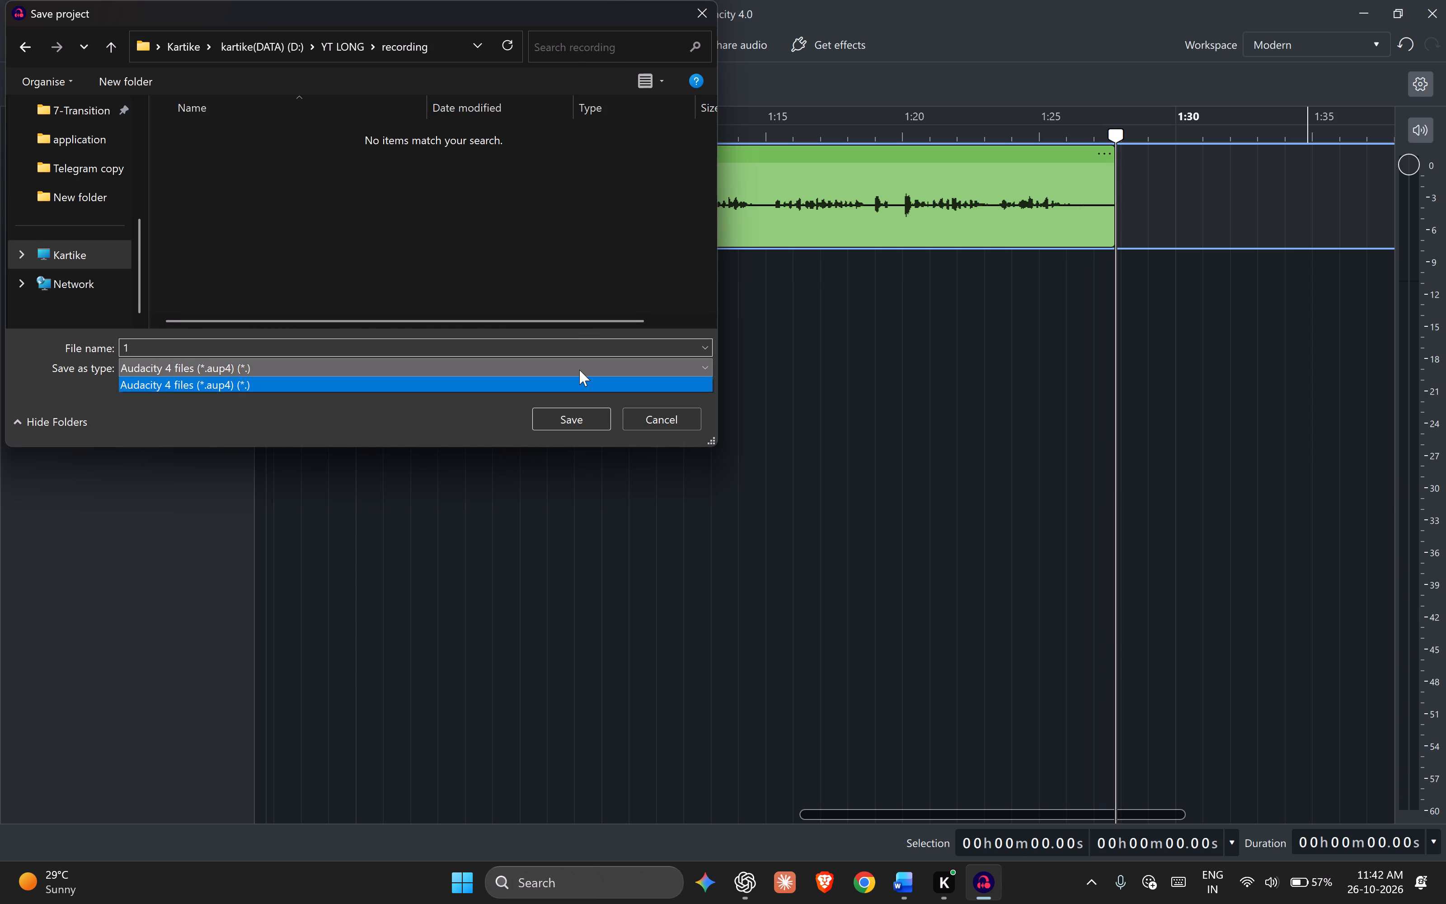
{"action": "left_click", "coordinate": [579, 370]}
{"action": "left_click", "coordinate": [575, 424]}
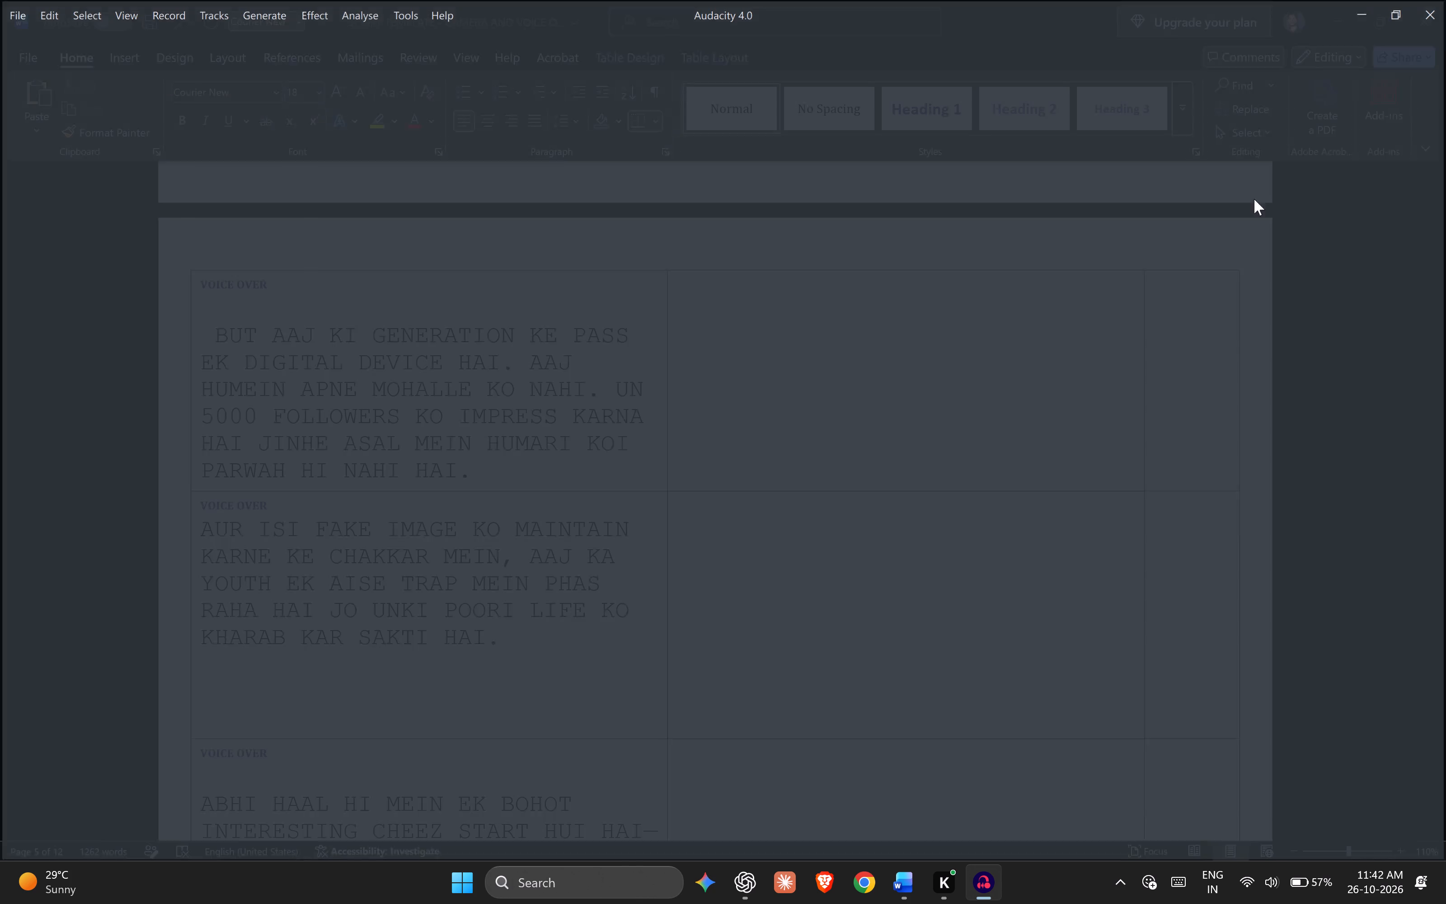
Close the script document in Word, saving its changes.
{"action": "left_click", "coordinate": [1434, 20]}
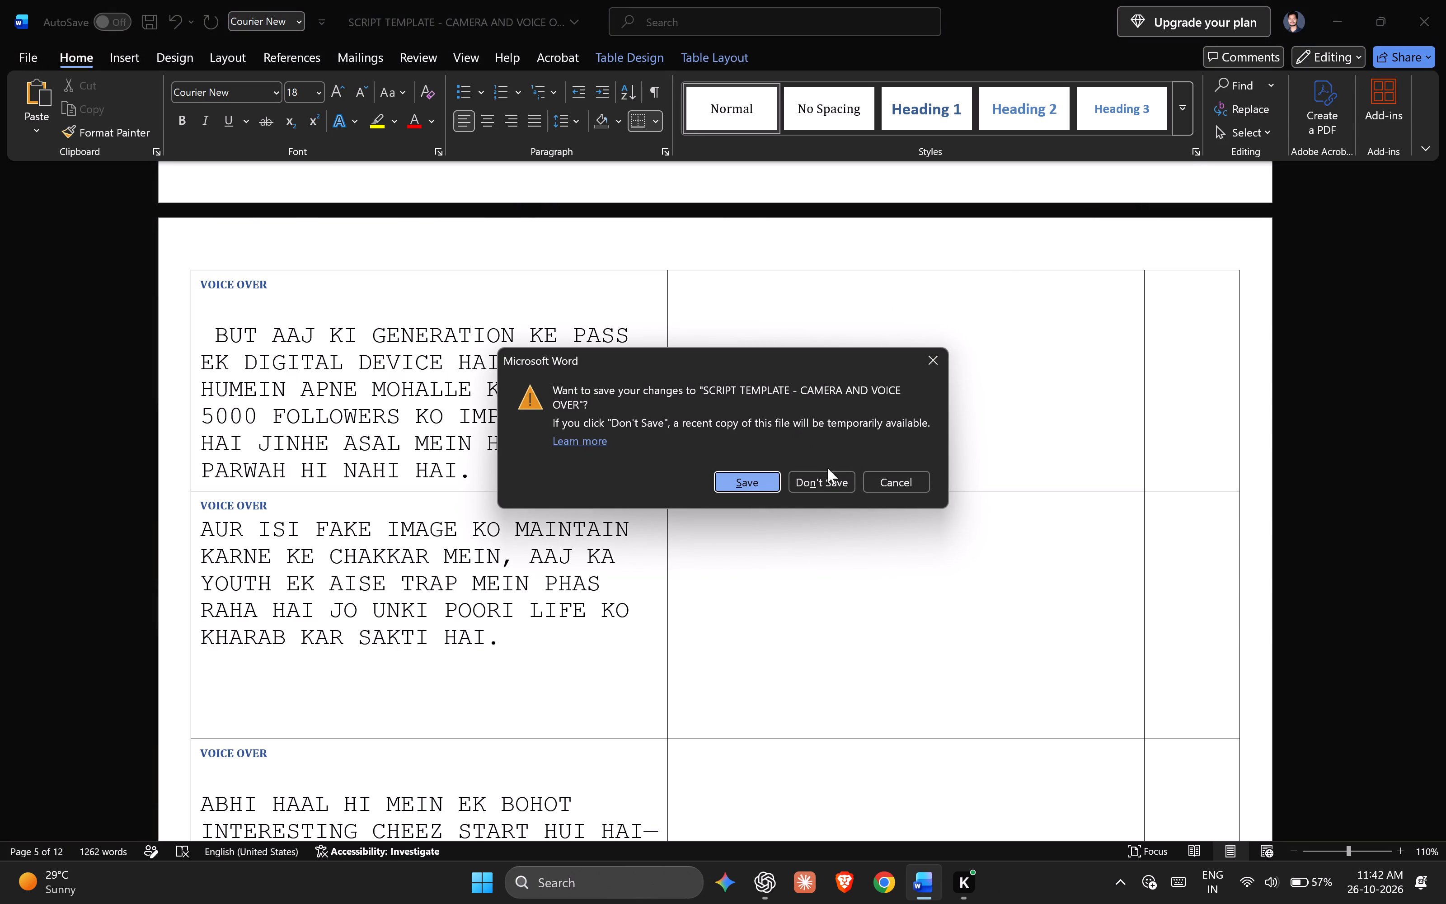
{"action": "left_click", "coordinate": [741, 478]}
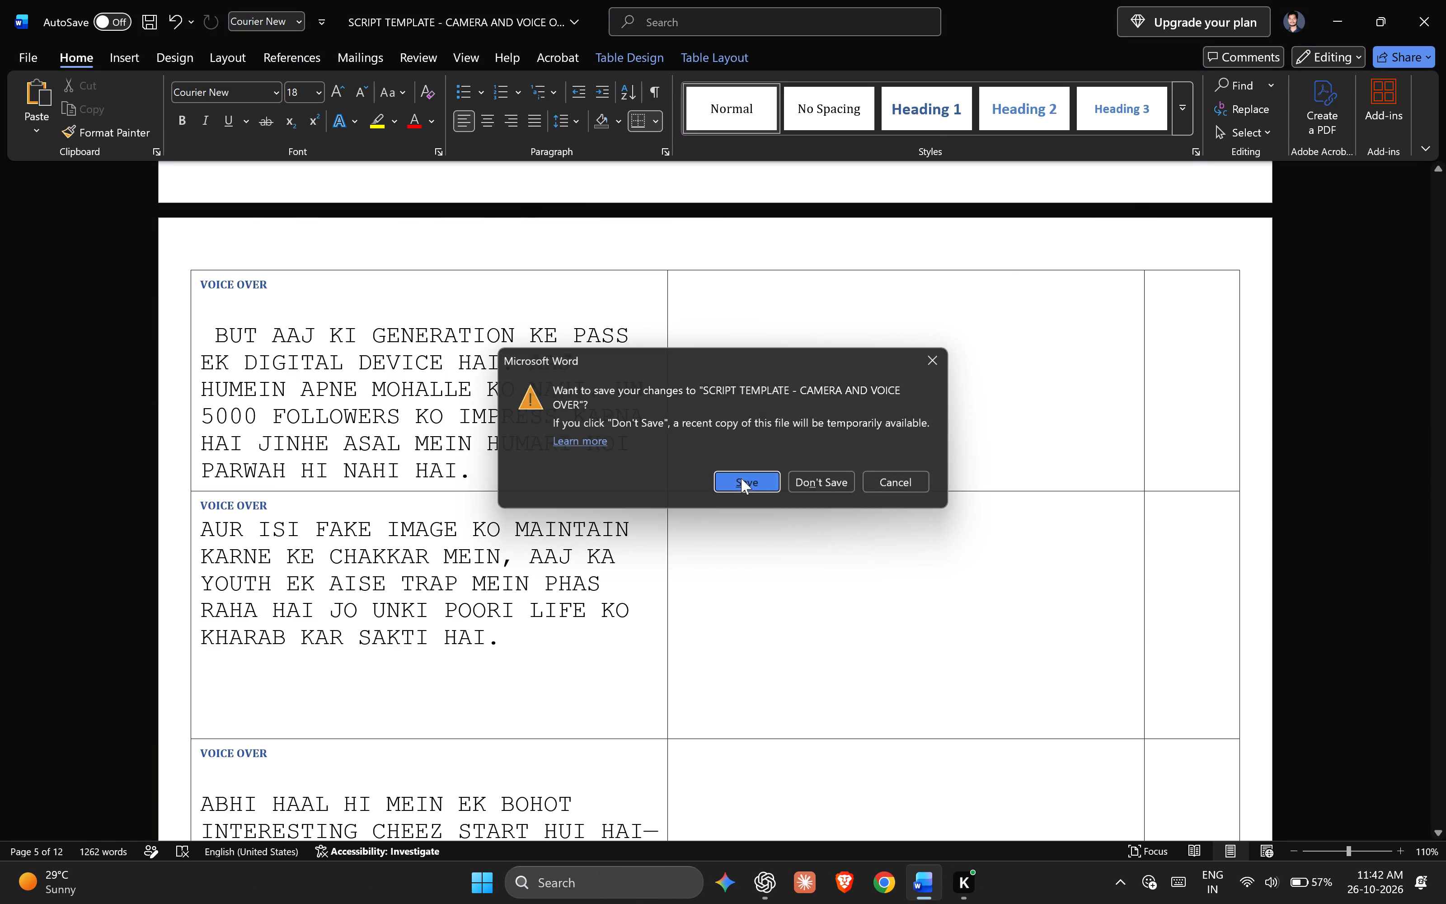